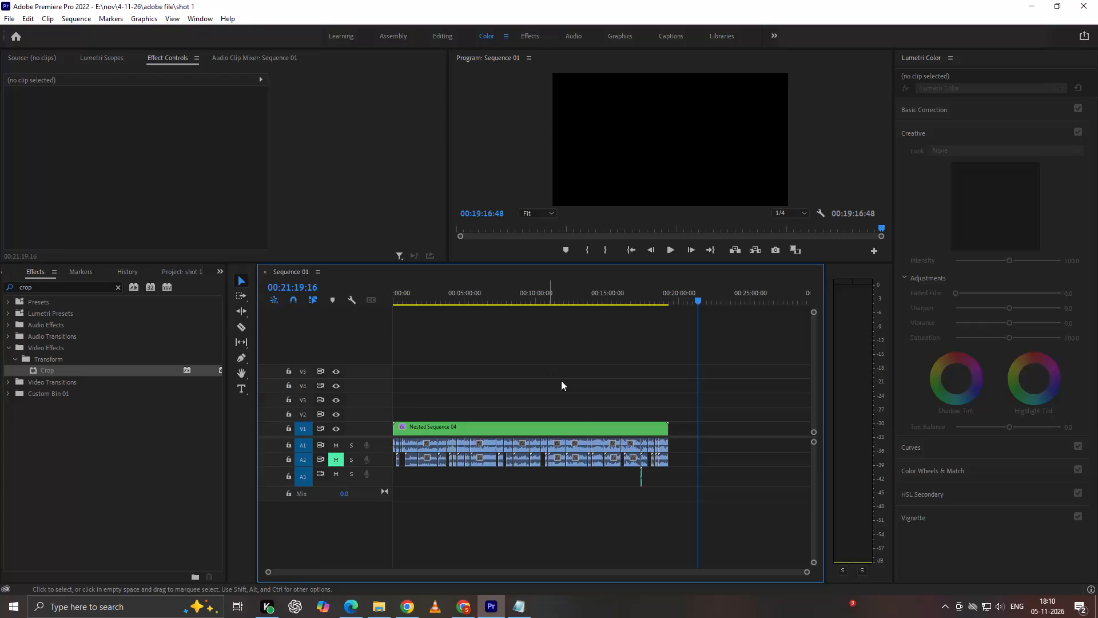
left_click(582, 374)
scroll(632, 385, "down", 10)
Switch to File Explorer and open the folder E:\nov\4-11-26\full.
left_click(381, 608)
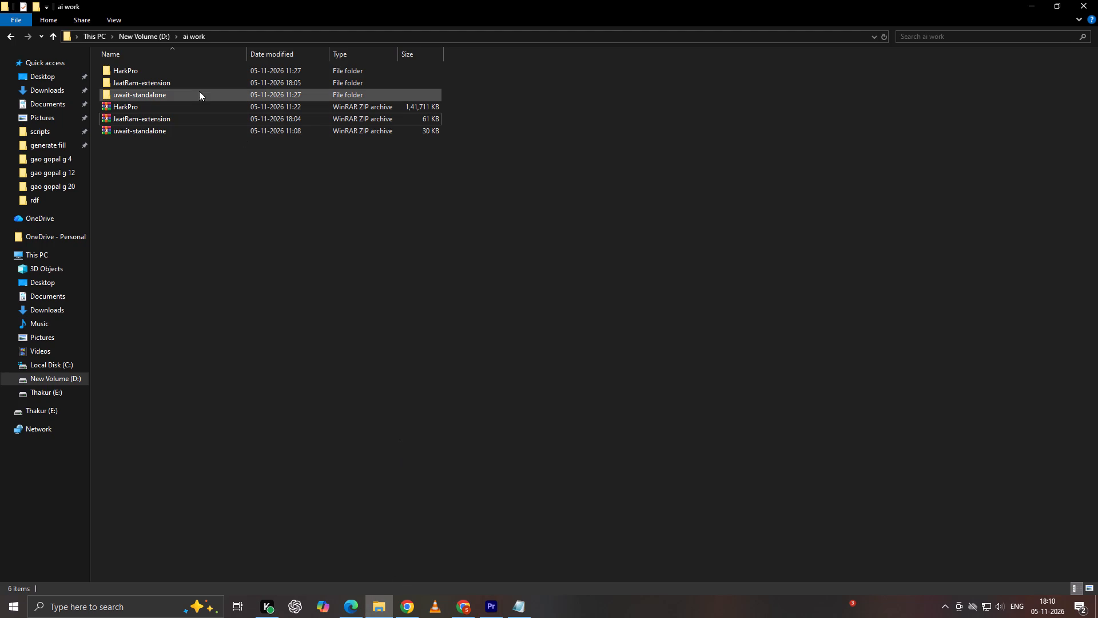
left_click(124, 37)
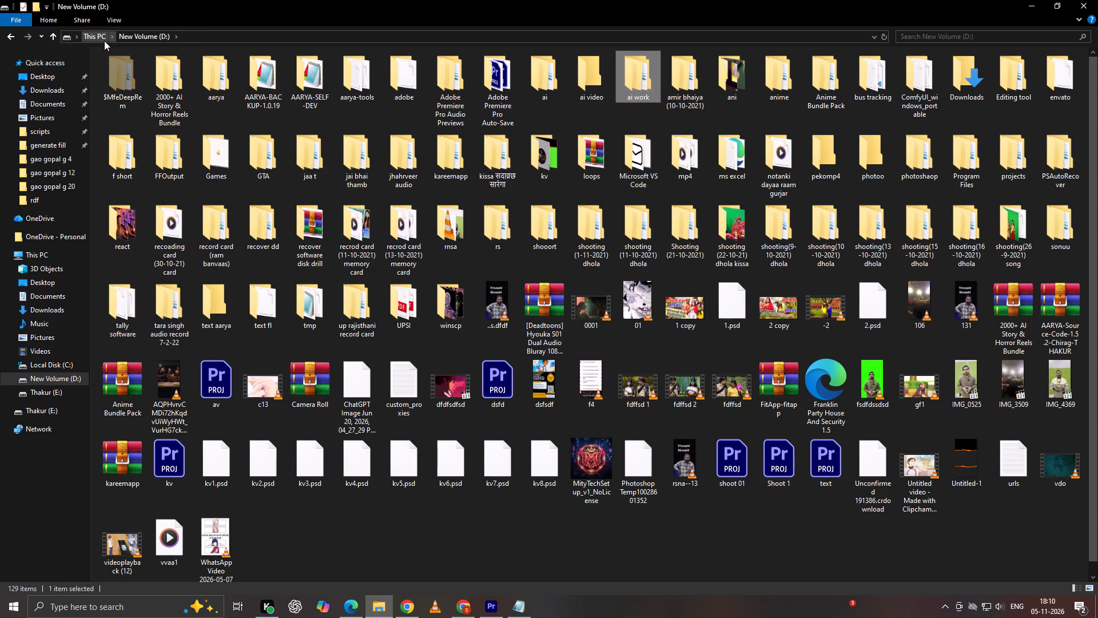
left_click(104, 41)
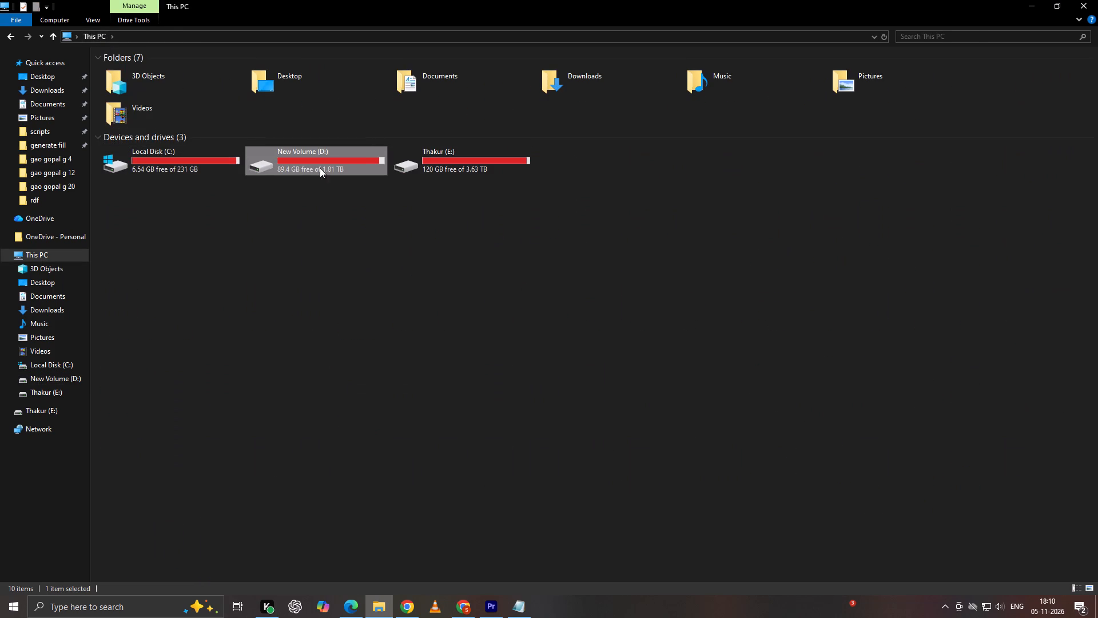
double_click(440, 159)
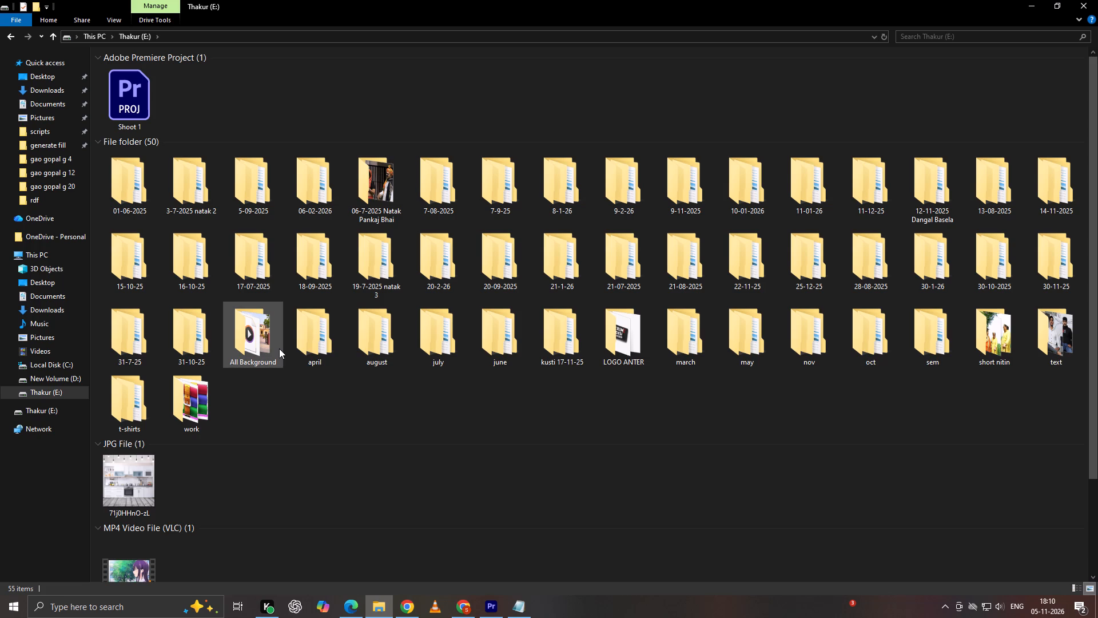
double_click(806, 359)
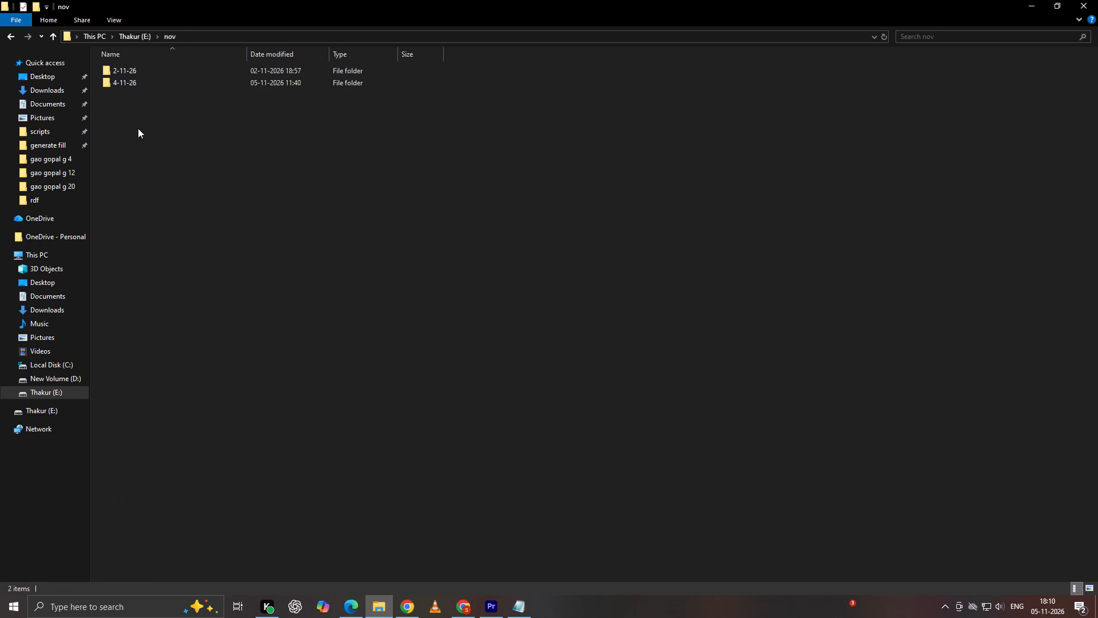
double_click(140, 84)
left_click(140, 84)
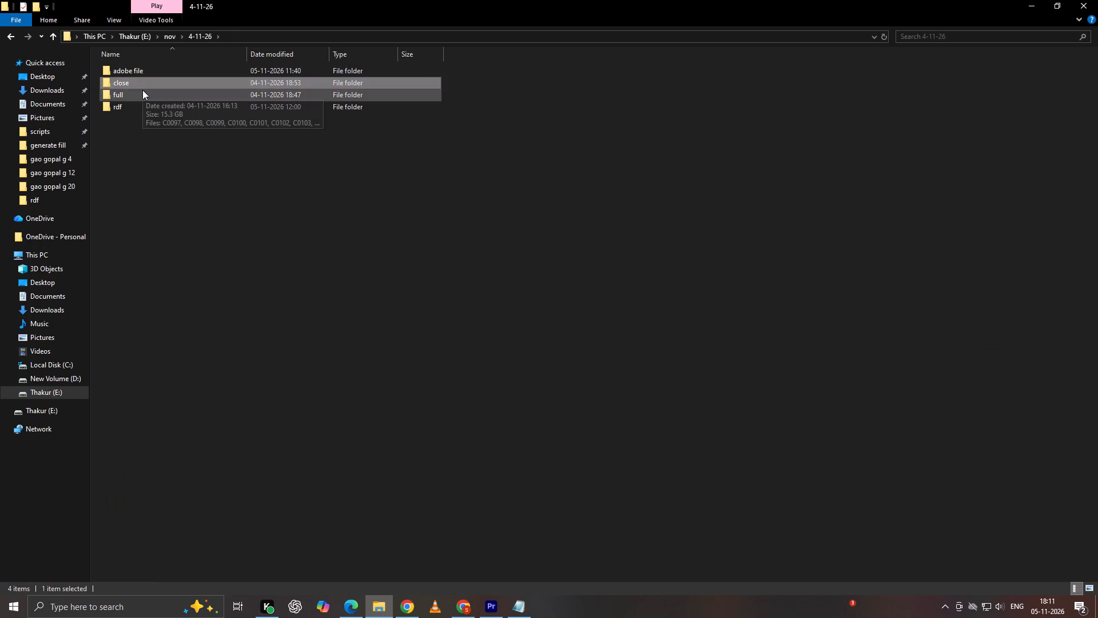
double_click(142, 90)
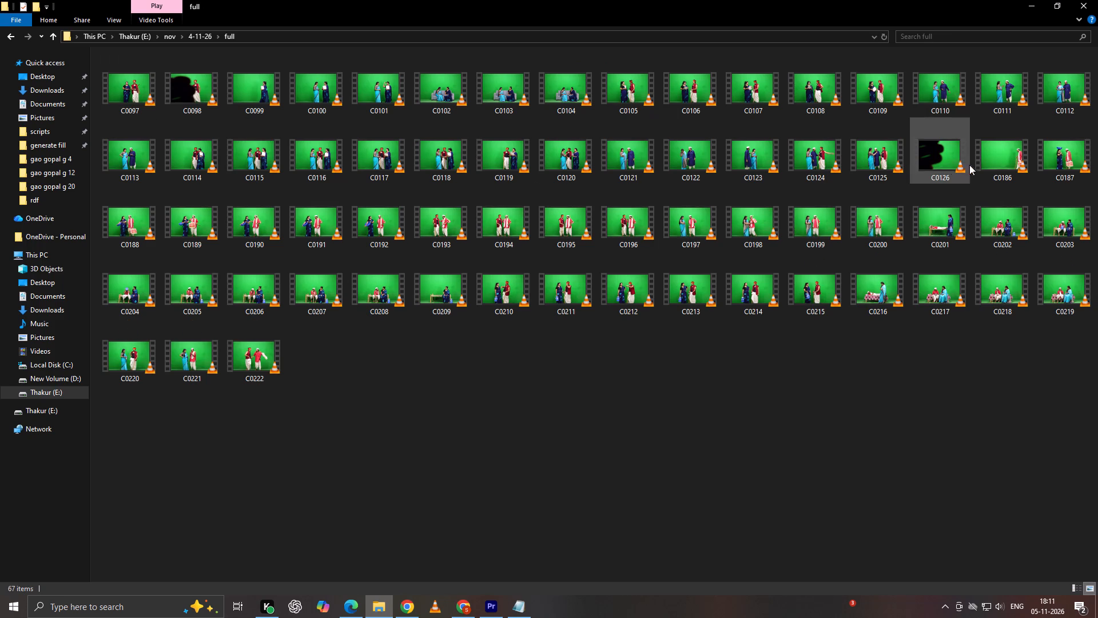
Add the video files C0186 through C0222 to the Premiere Pro timeline on V4 and A4, starting at about 00:26:00:00.
left_click(978, 164)
left_click(245, 360, "shift")
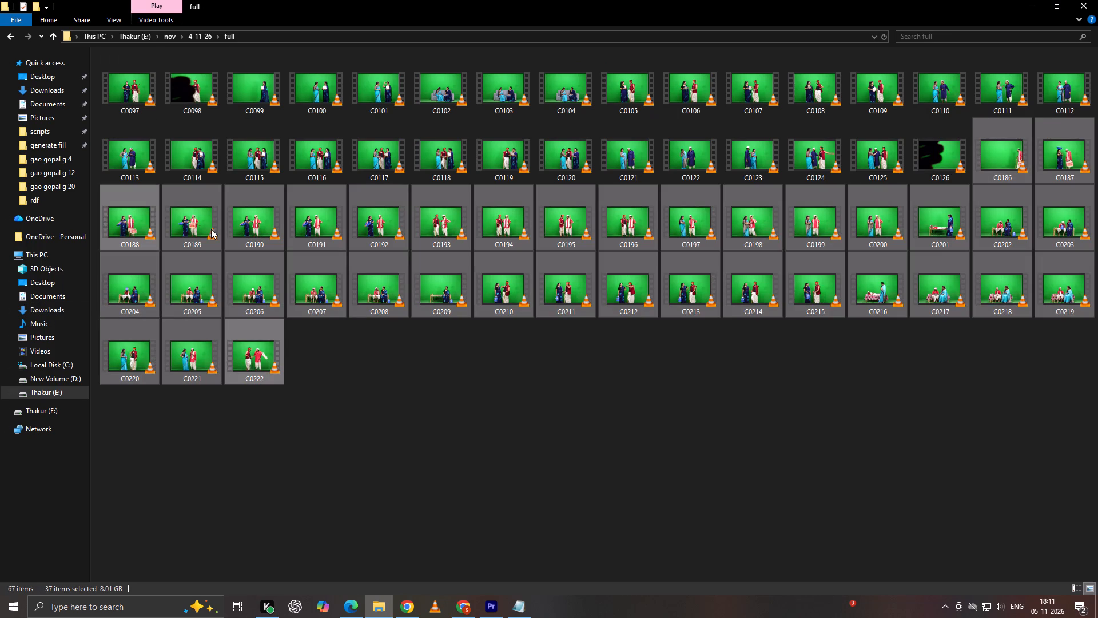
left_click_drag(1009, 157, 503, 571)
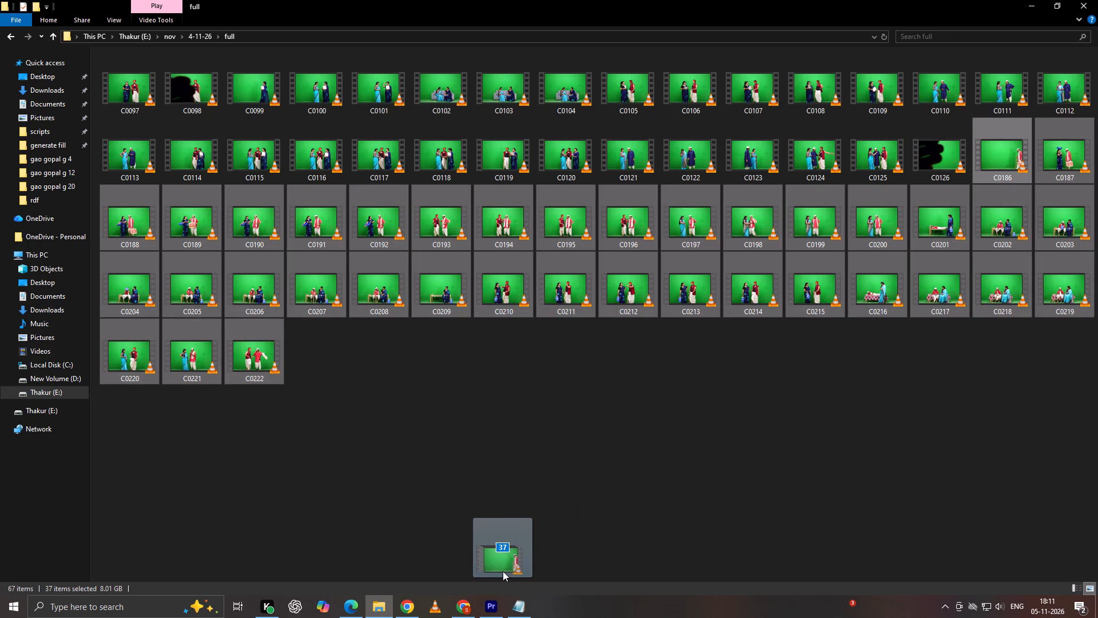
left_click_drag(503, 571, 727, 426)
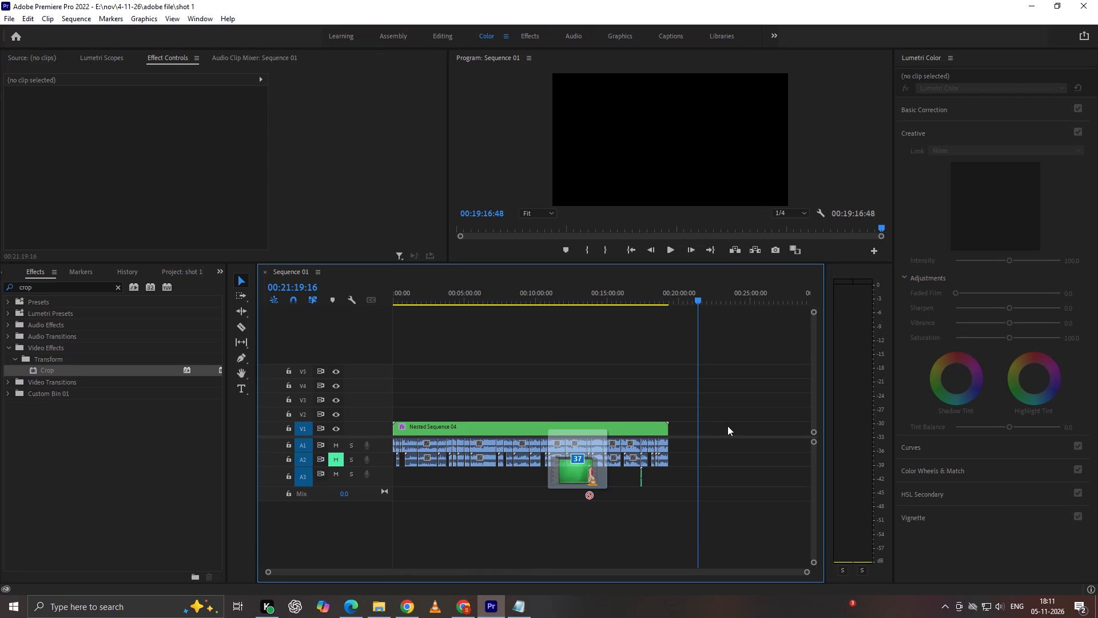
left_click_drag(727, 426, 728, 426)
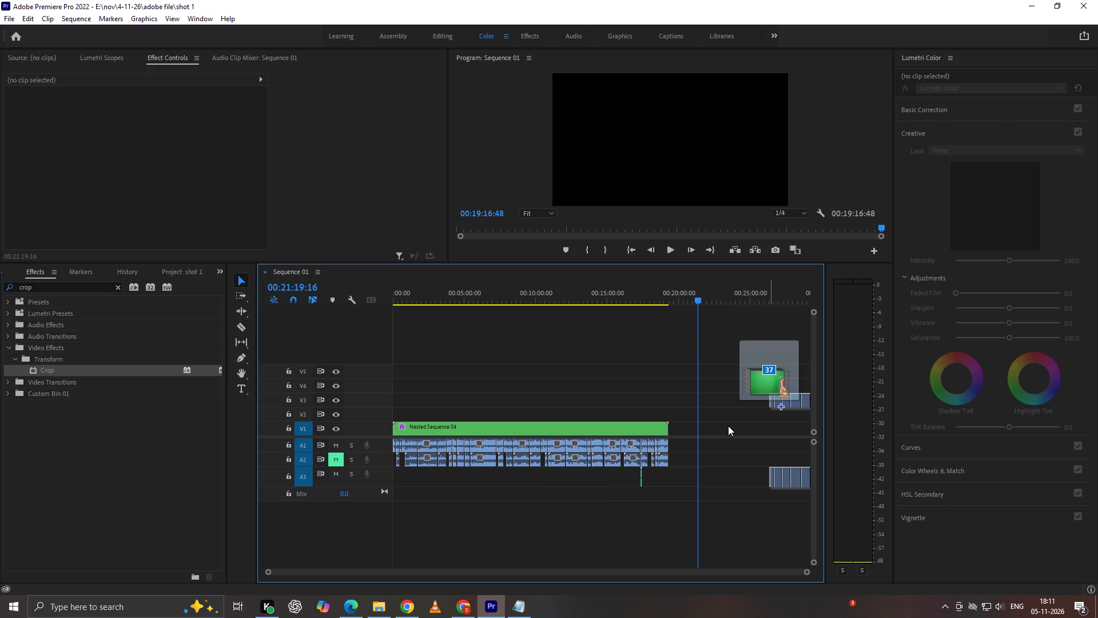
left_click_drag(728, 426, 768, 389)
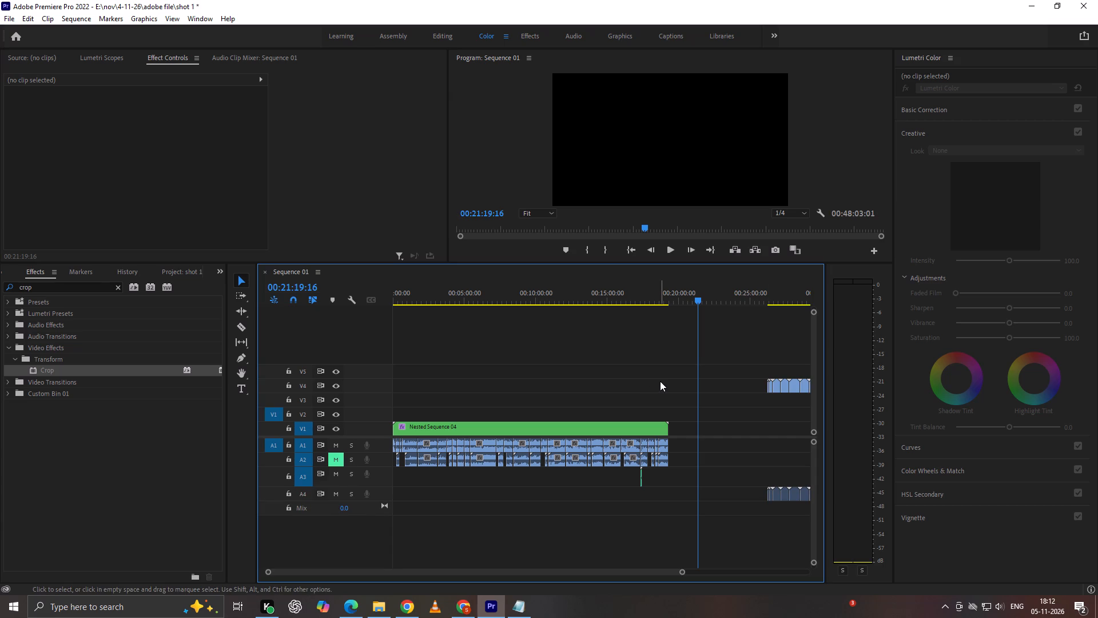
Move the audio of all the newly added clips from track A4 to A1, keeping their video on V4.
scroll(660, 381, "down", 9)
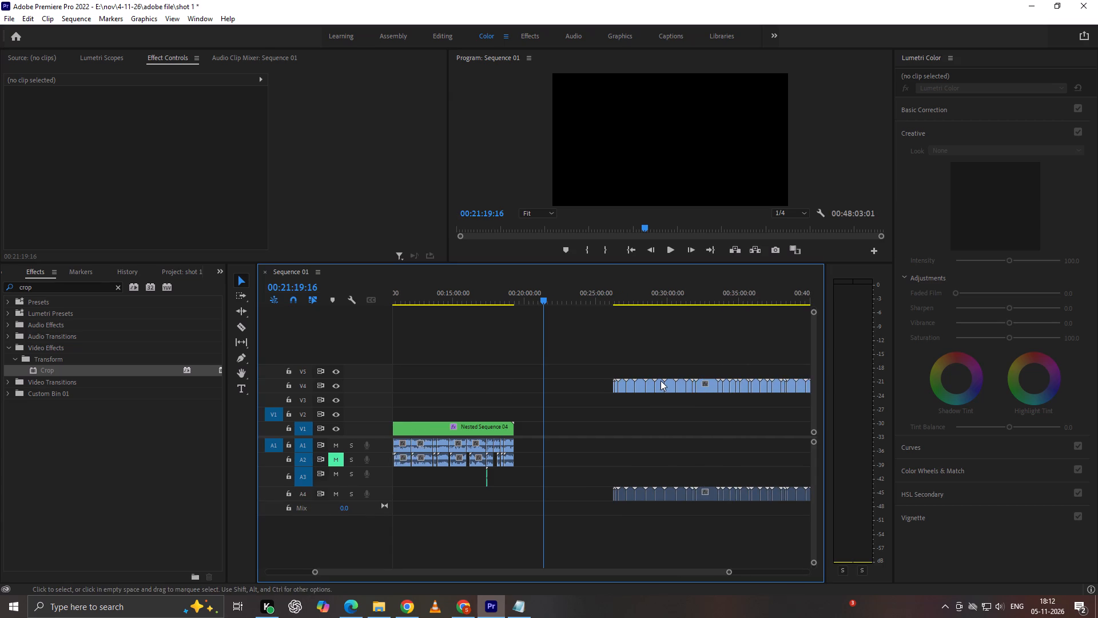
scroll(661, 381, "down", 8)
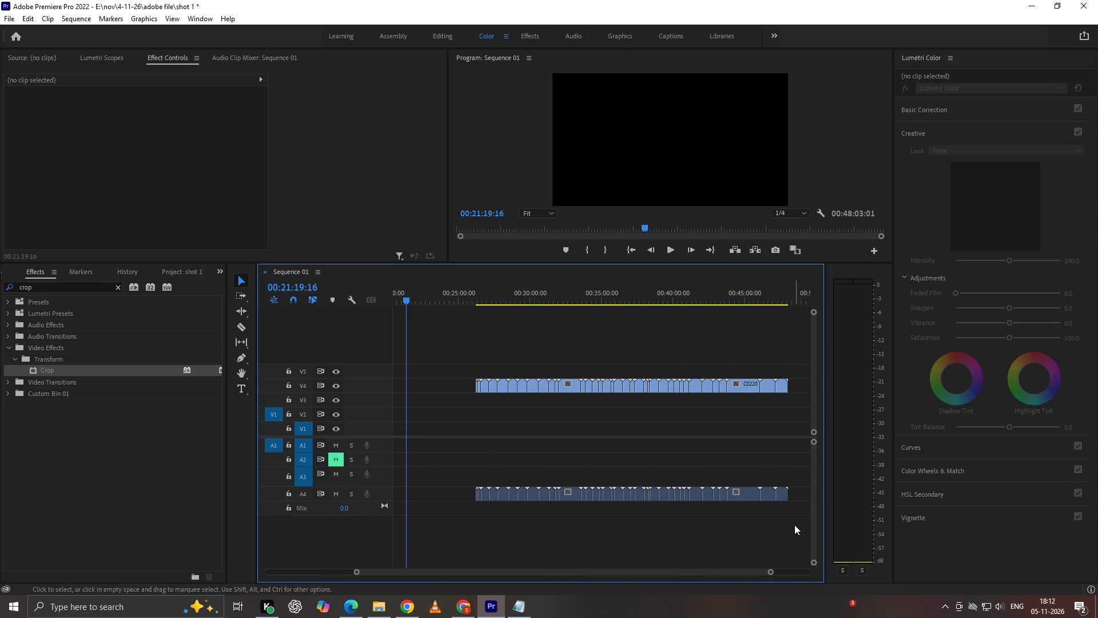
left_click_drag(794, 525, 460, 440)
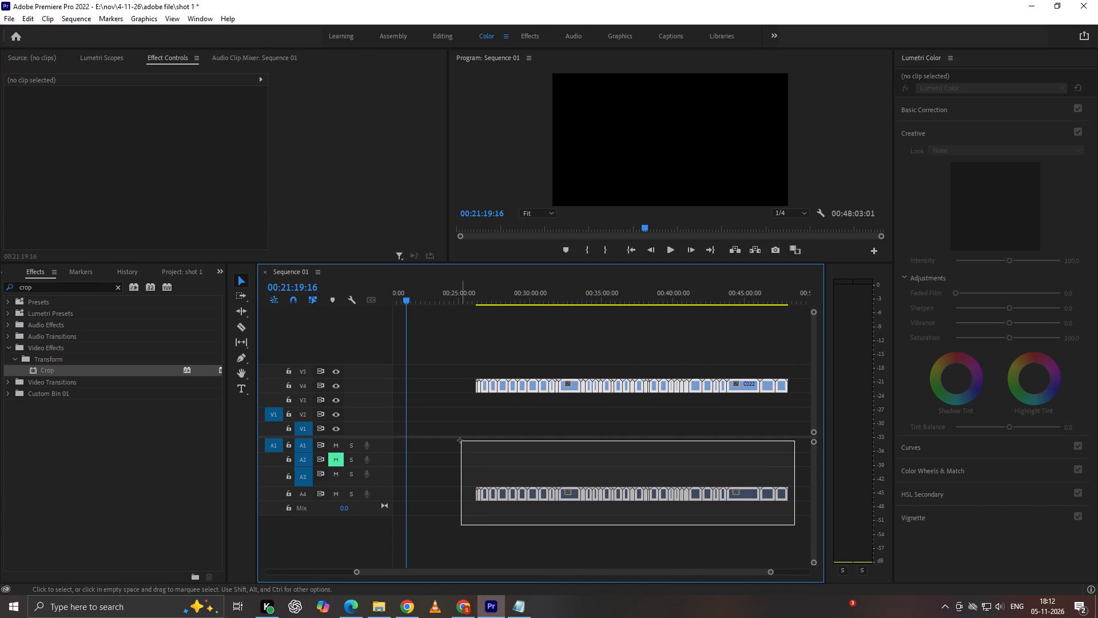
left_click_drag(460, 440, 450, 439)
left_click_drag(578, 494, 584, 495)
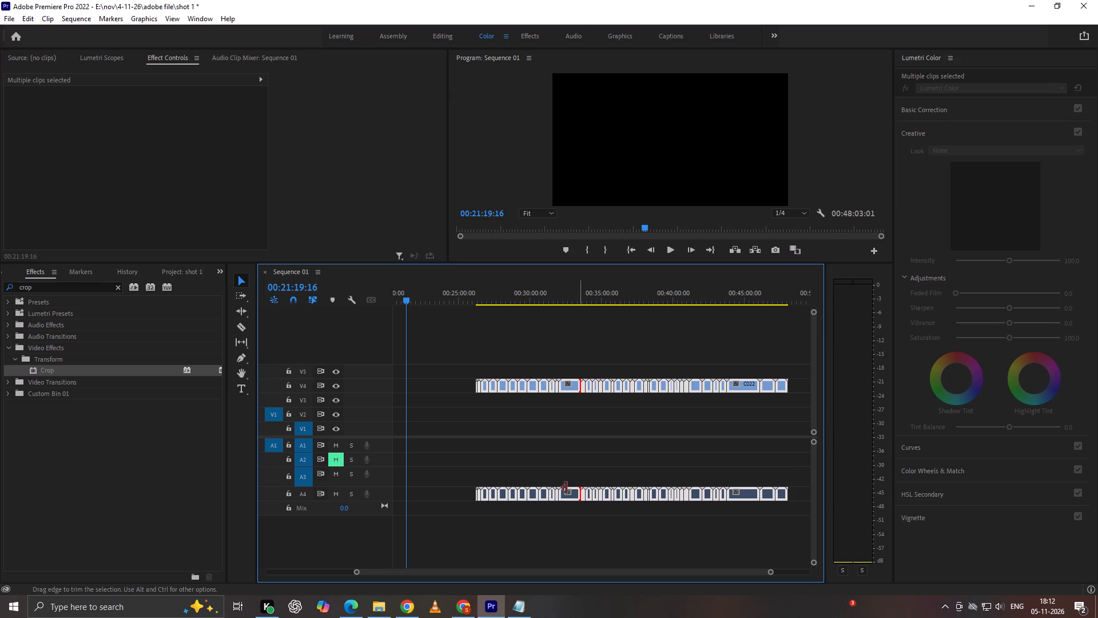
left_click_drag(565, 494, 567, 447)
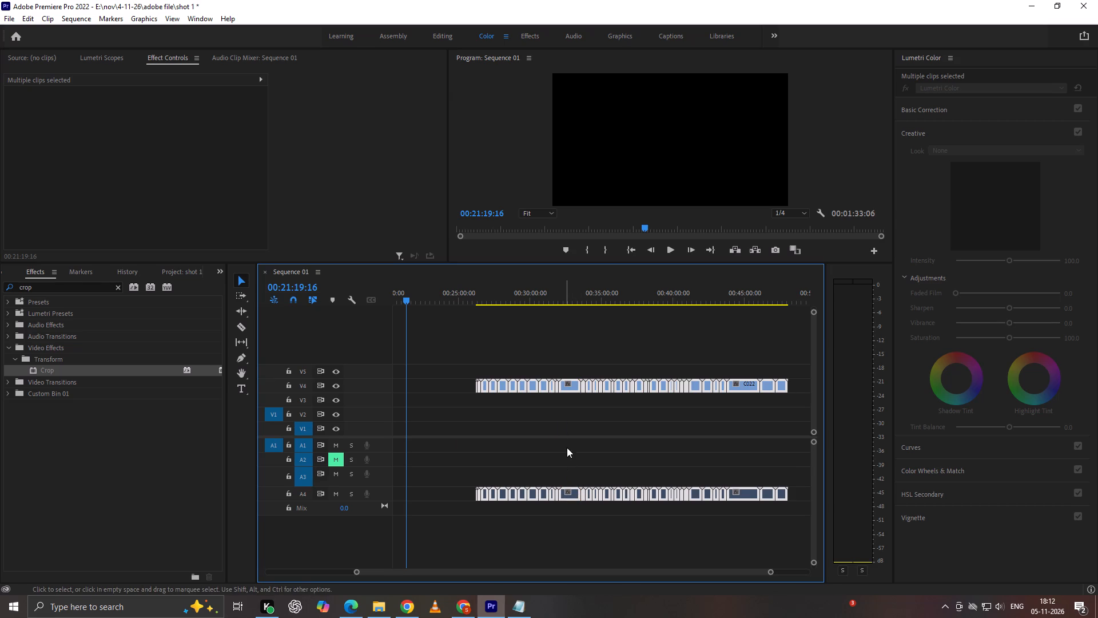
left_click_drag(567, 447, 567, 445)
left_click(566, 477)
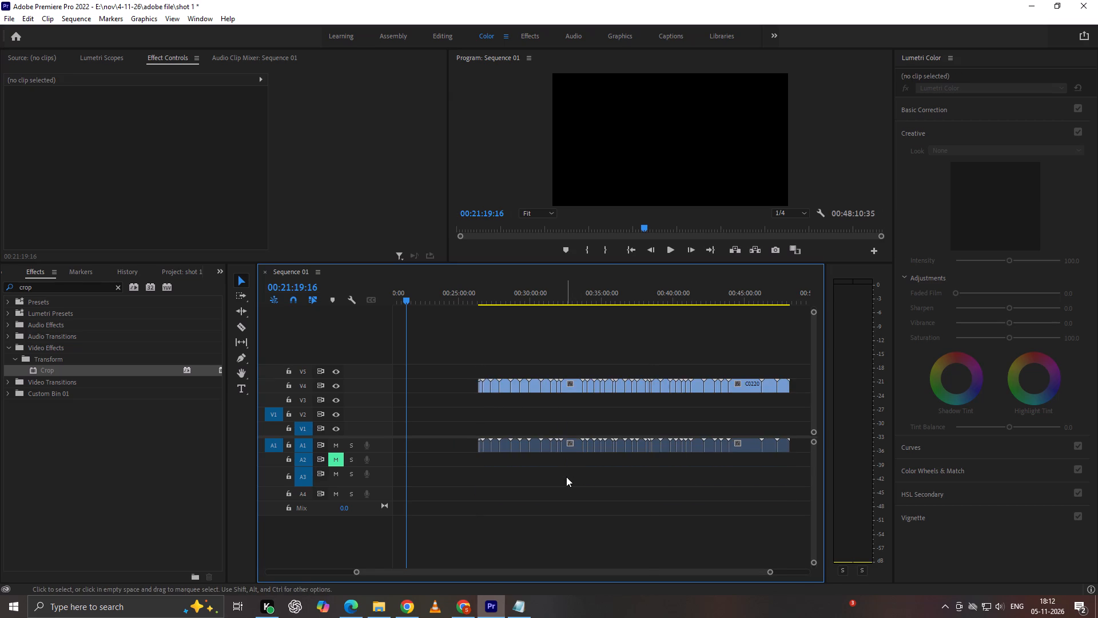
Place the playhead at 00:24:21:37, in the gap between the nested sequence and the newly added clips.
scroll(552, 500, "up", 6)
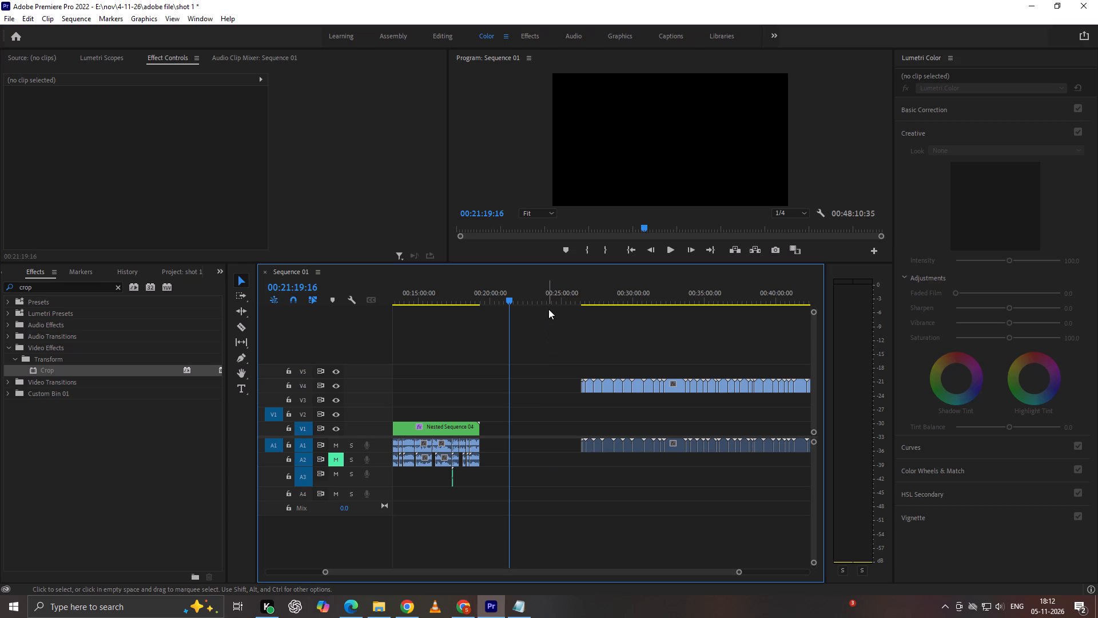
left_click(560, 304)
left_click(554, 295)
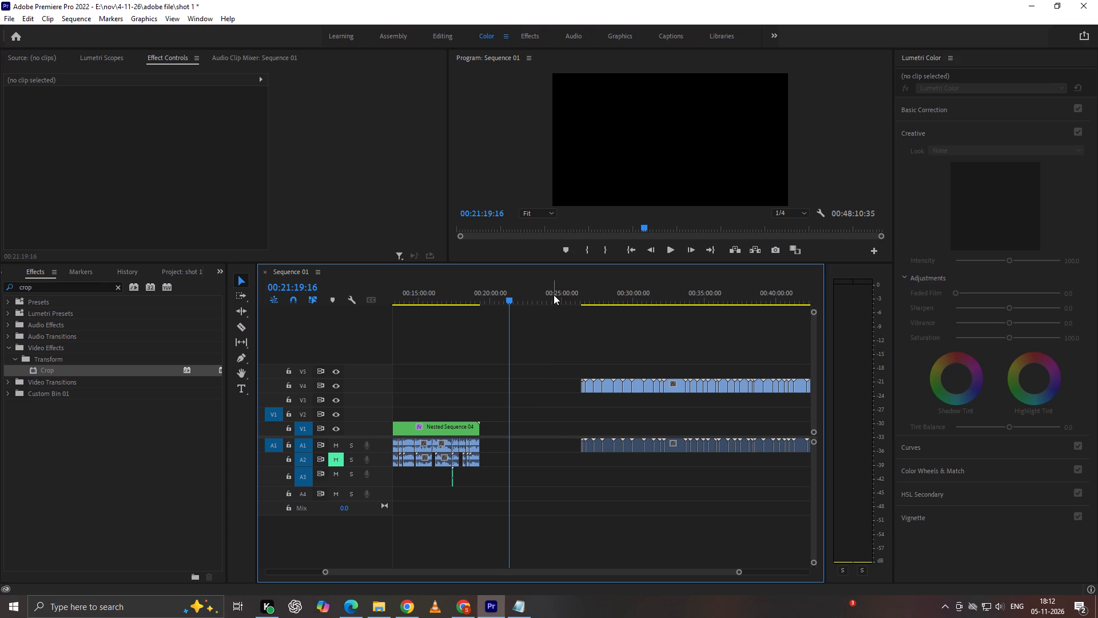
left_click(603, 339)
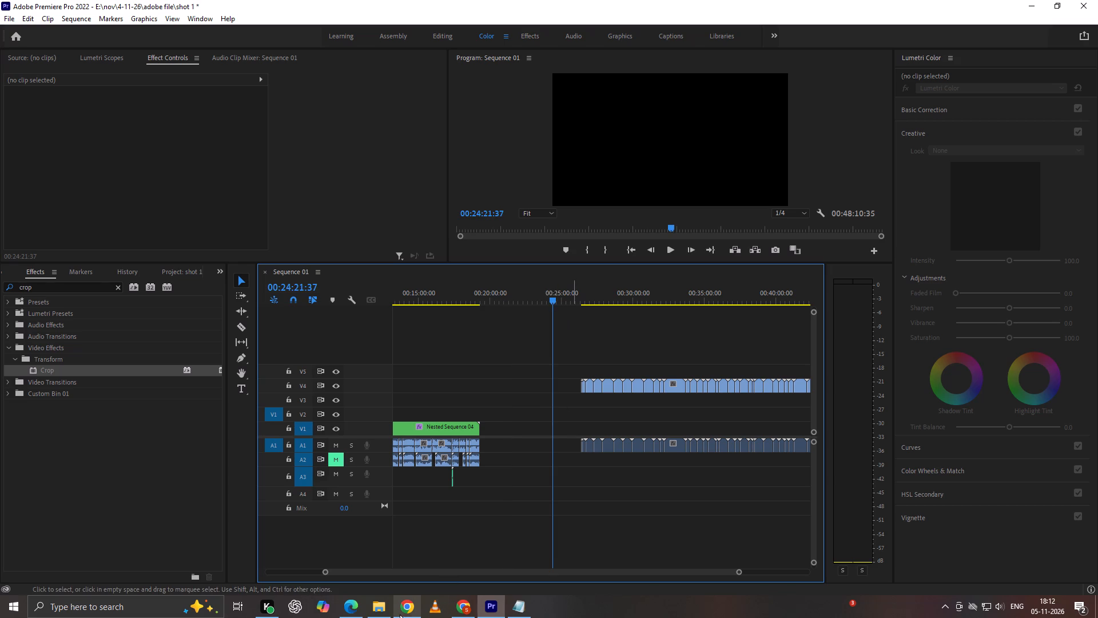
Switch to File Explorer, open the close folder in 4-11-26 and select the clips P1166287 through P1166321.
left_click(383, 607)
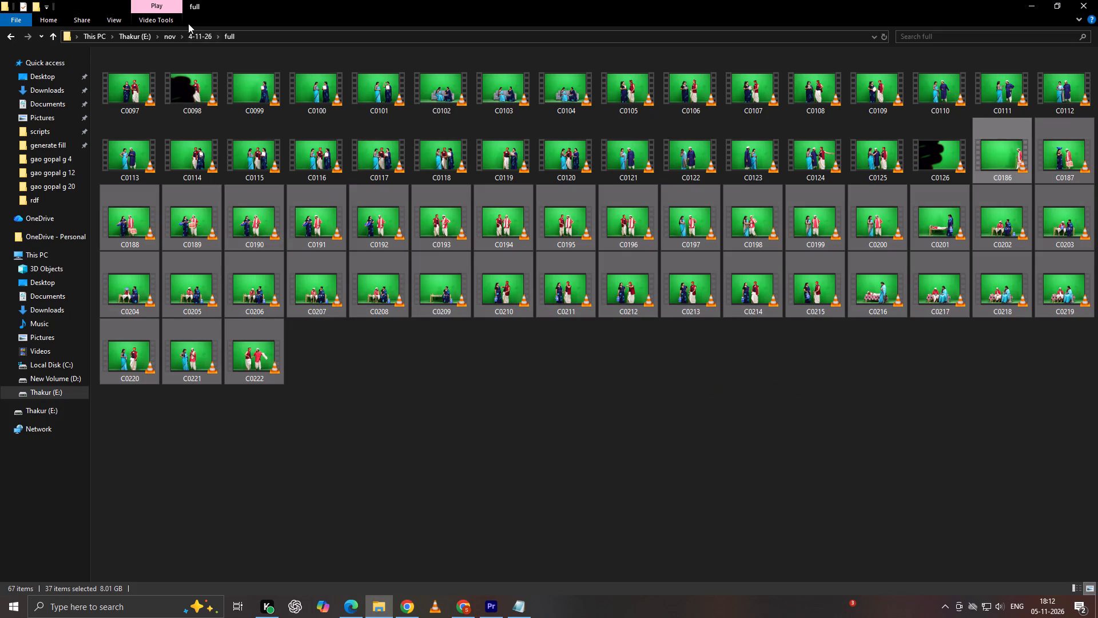
left_click(194, 35)
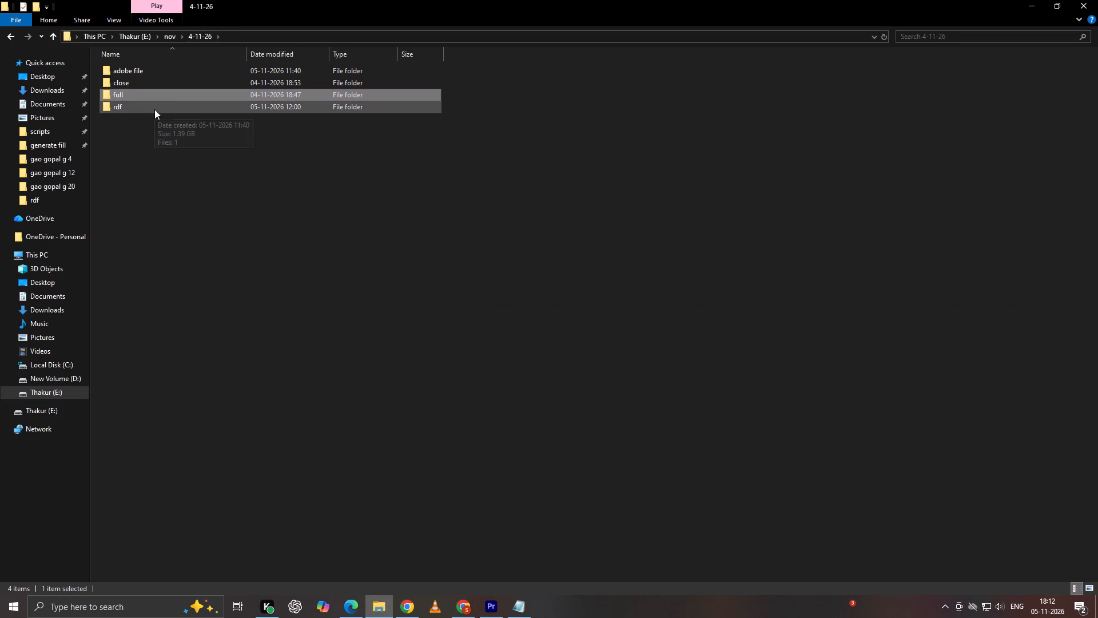
double_click(163, 85)
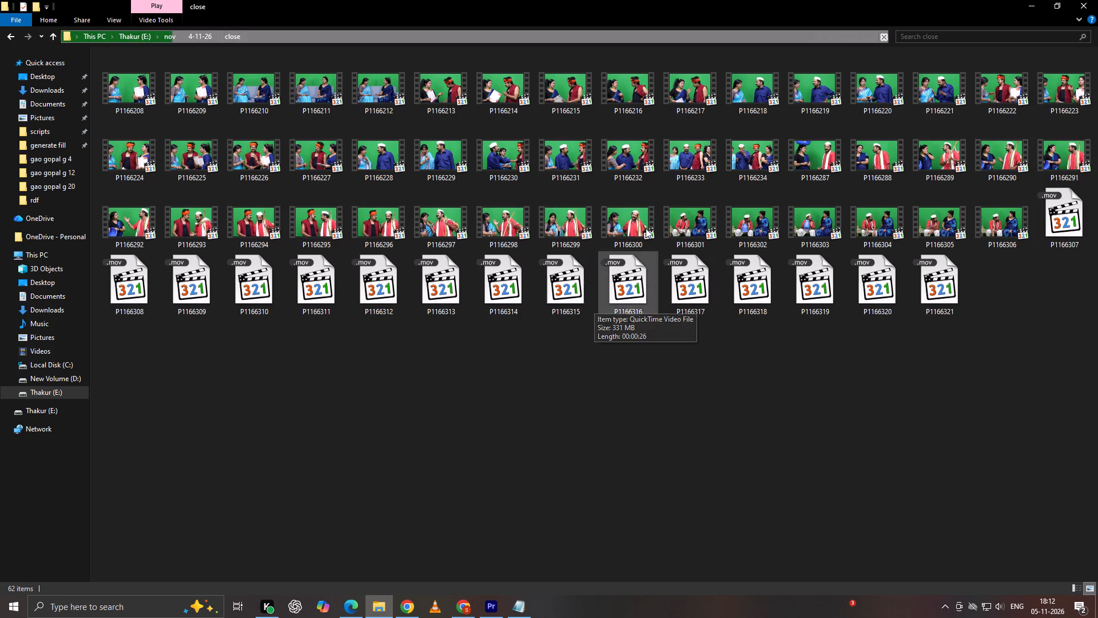
left_click(826, 163)
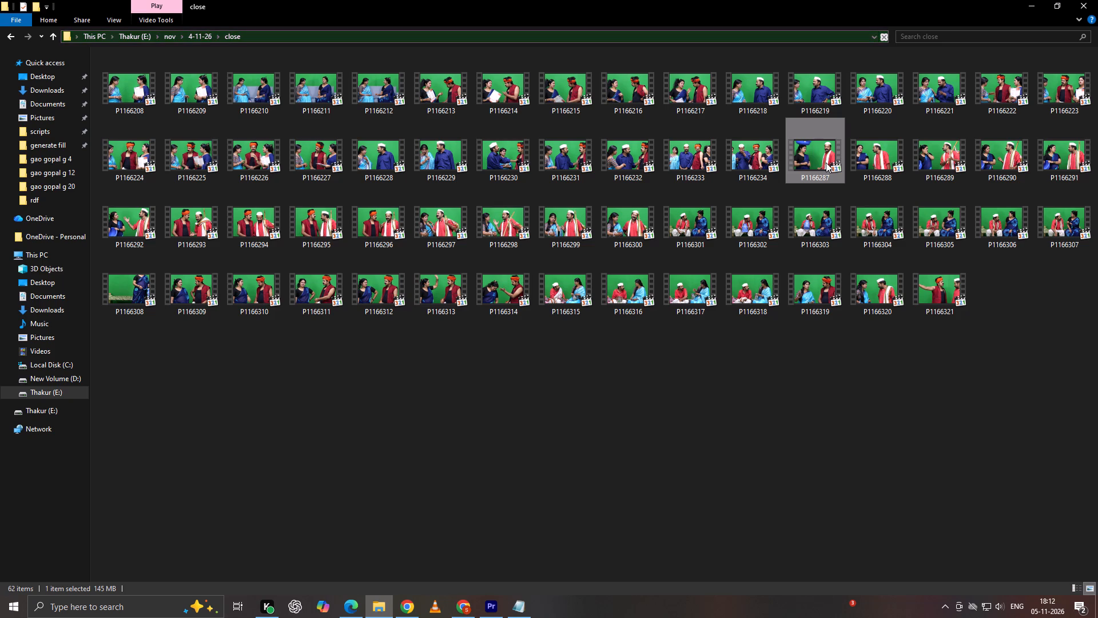
left_click(946, 288, "shift")
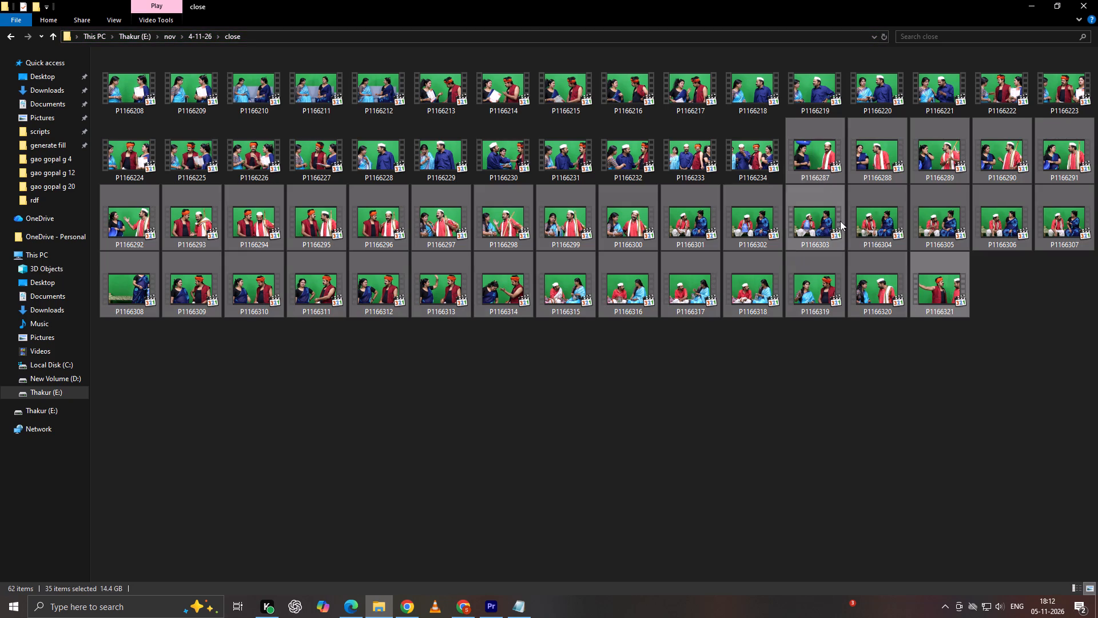
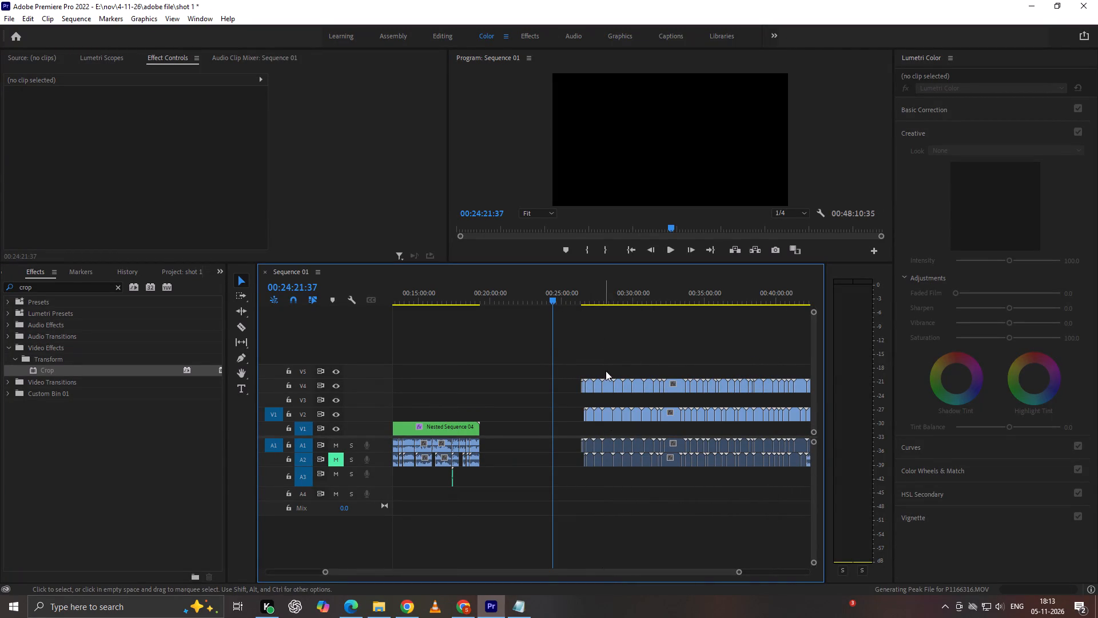
Move clip C0186 on V4 with its audio earlier in the timeline, to about 00:25:00:00.
left_click_drag(740, 572, 713, 572)
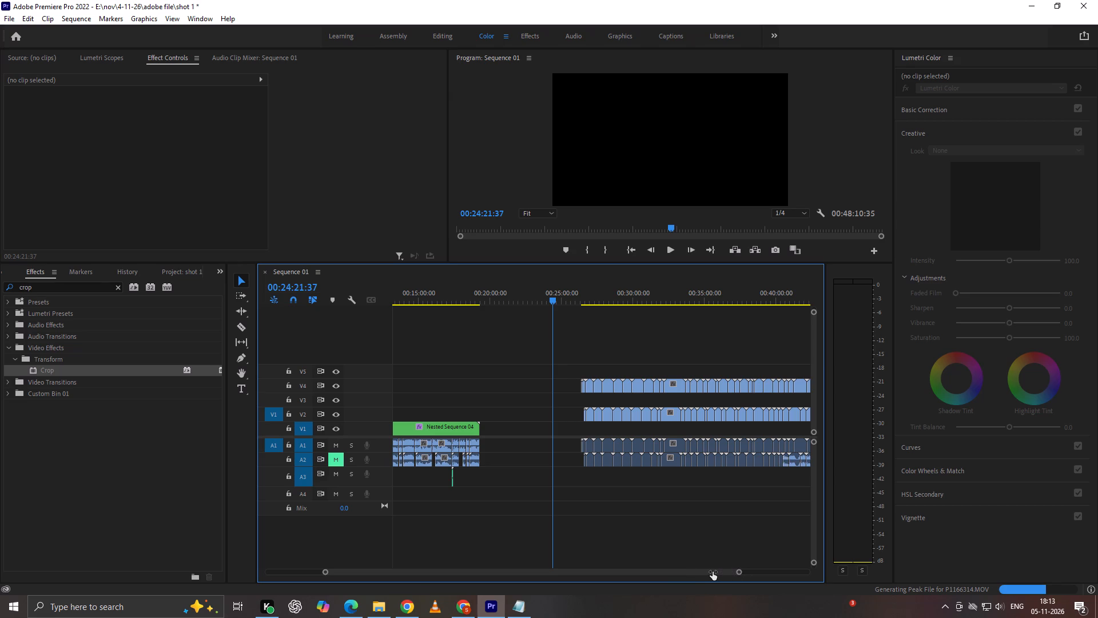
left_click_drag(713, 572, 629, 568)
scroll(649, 449, "down", 10)
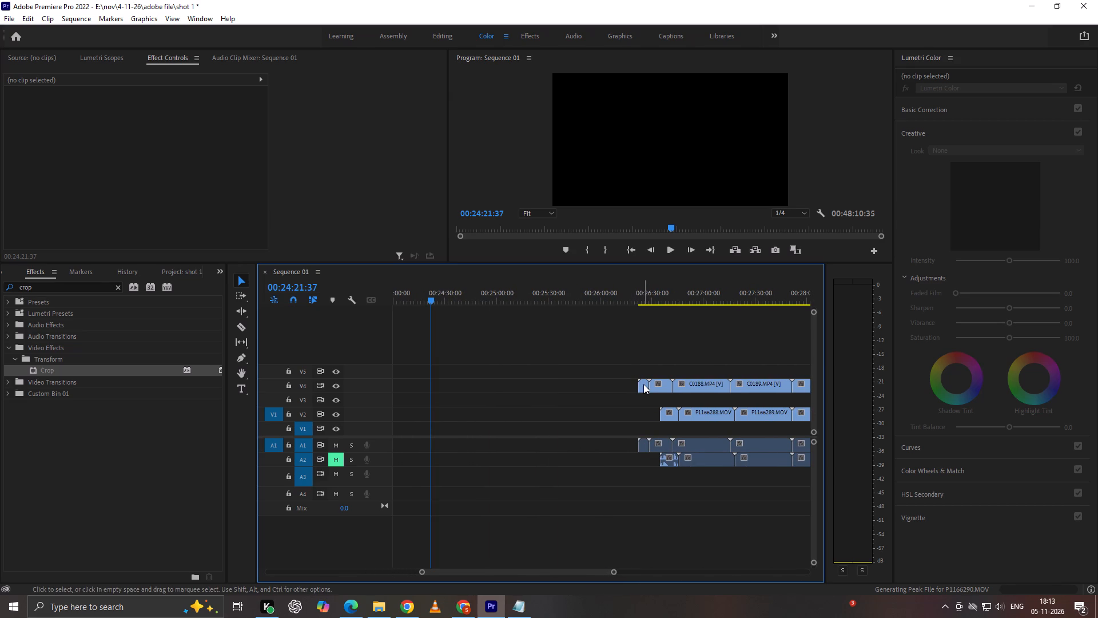
left_click_drag(643, 384, 495, 386)
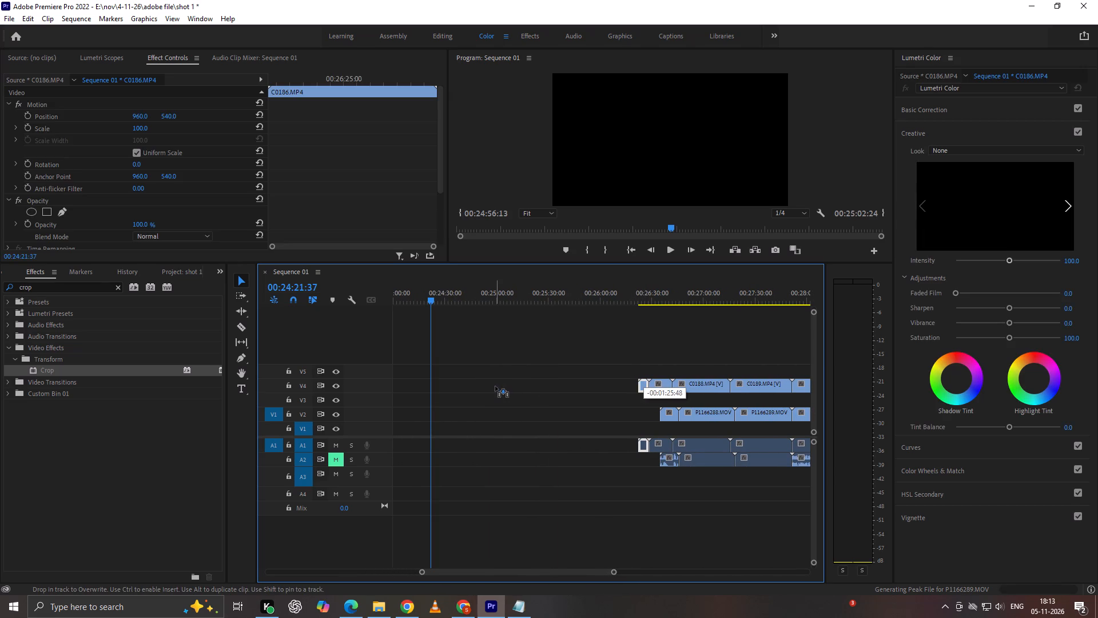
left_click_drag(495, 386, 499, 387)
Move clips C0187 and P1166287 together into the gap after C0186, starting at about 00:25:14:00.
left_click_drag(636, 357, 662, 409)
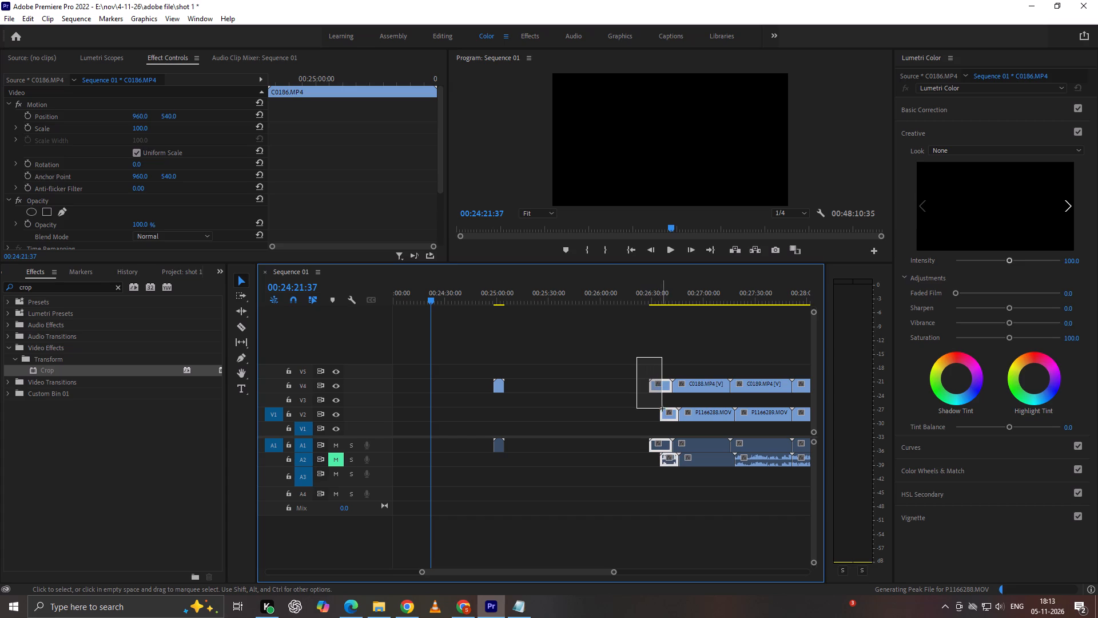
left_click_drag(662, 409, 666, 415)
left_click_drag(671, 415, 544, 415)
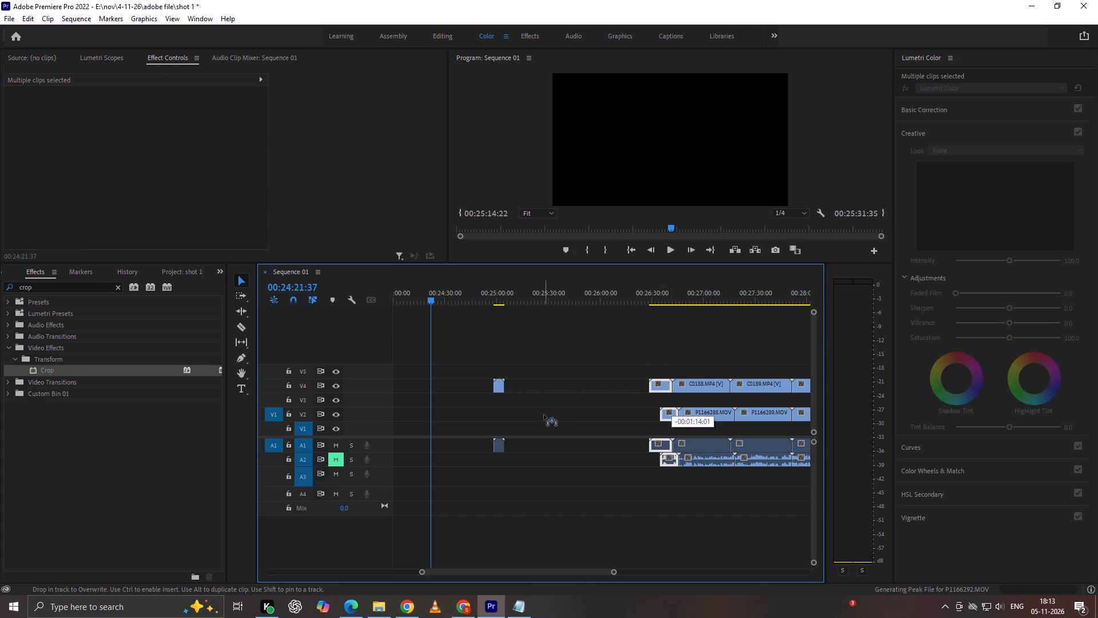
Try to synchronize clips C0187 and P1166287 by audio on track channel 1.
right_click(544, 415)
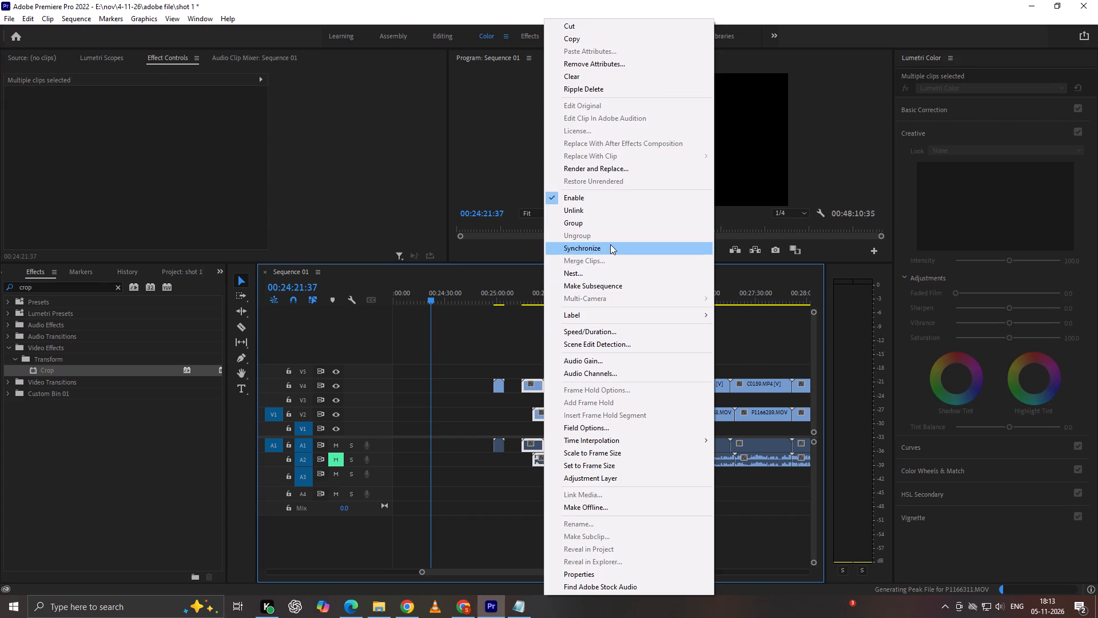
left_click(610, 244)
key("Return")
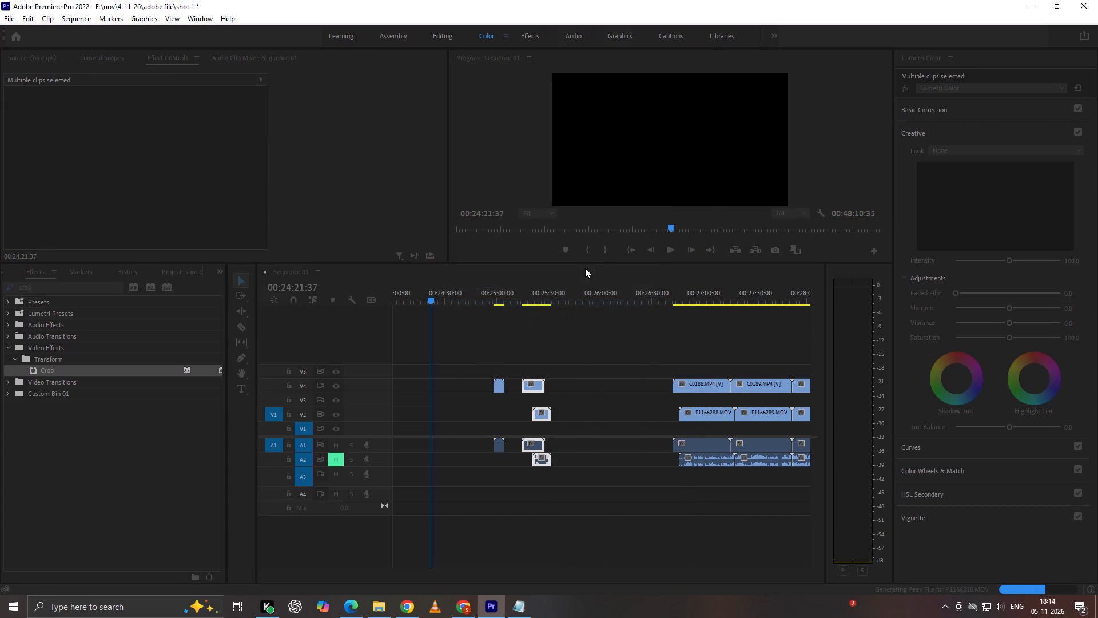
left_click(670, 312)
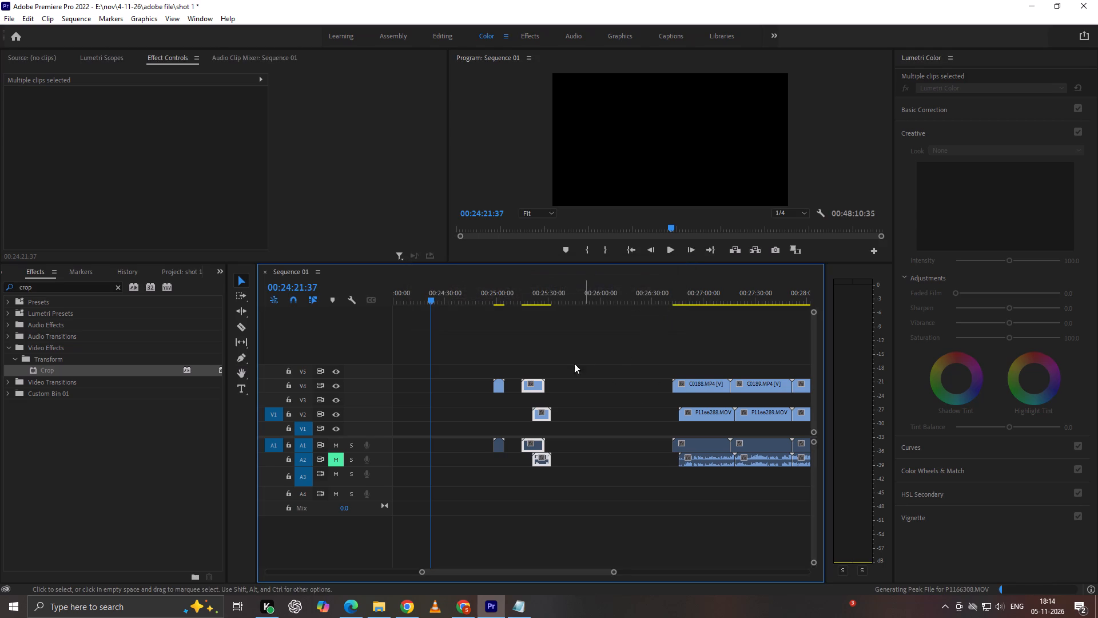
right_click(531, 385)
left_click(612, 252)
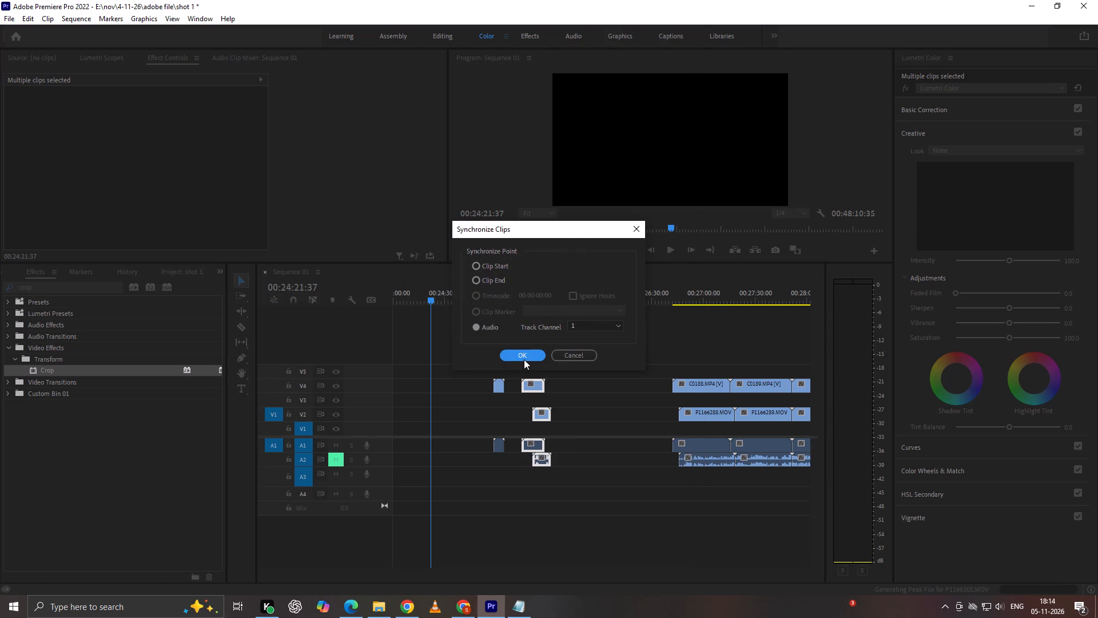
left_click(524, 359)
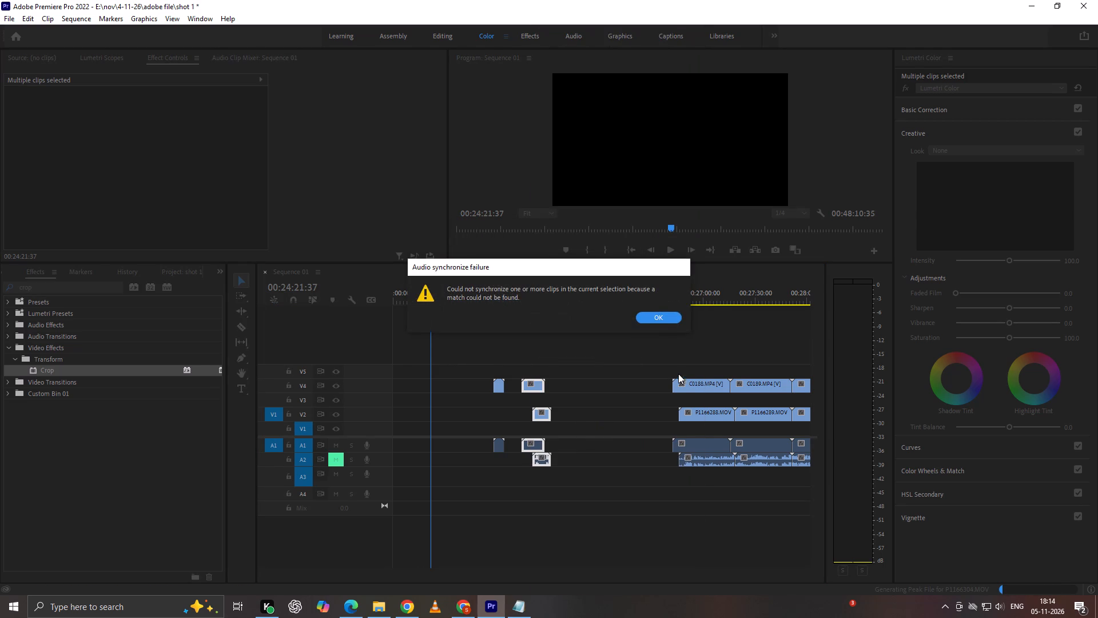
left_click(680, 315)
Move clips C0188 and P1166288 together to about 00:25:55:00 and synchronize them by audio.
left_click_drag(678, 354, 713, 435)
left_click_drag(713, 409, 633, 409)
right_click(633, 409)
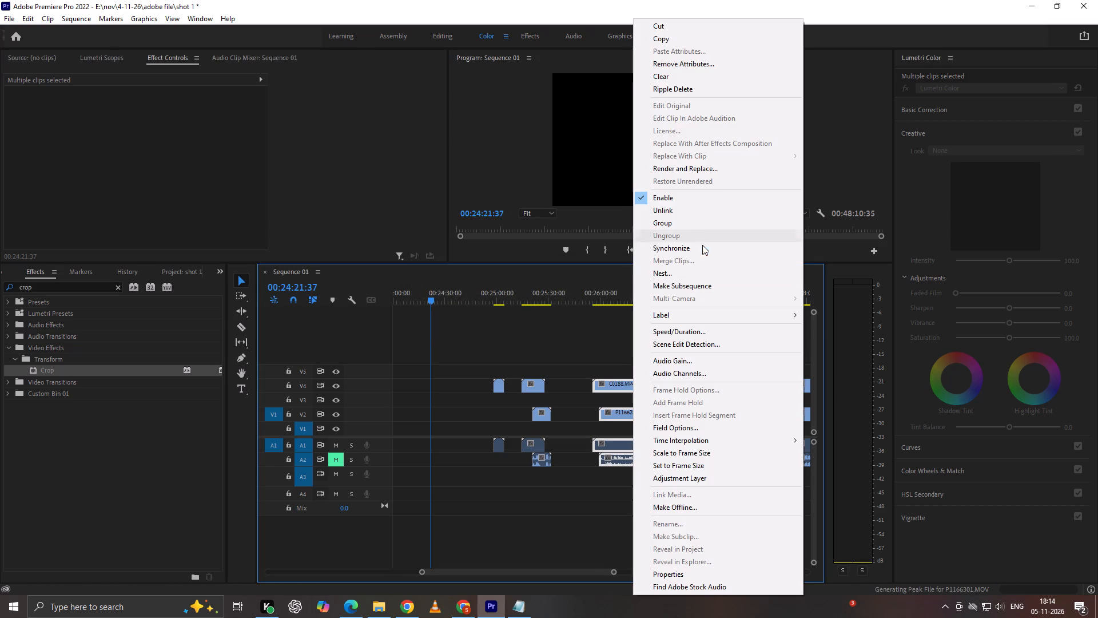
left_click(702, 245)
key("Return")
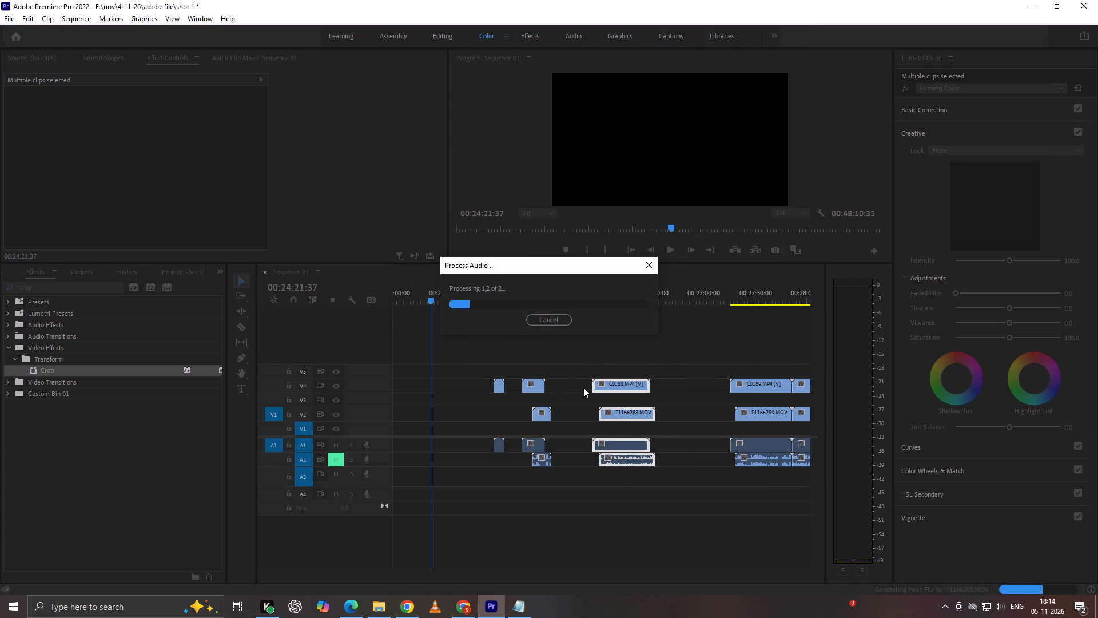
Delete the close-up clip P1166287 below C0187 together with its audio.
left_click(542, 409)
key("Delete")
Move the synchronized C0188 and P1166288 pair back so it directly follows C0187.
left_click_drag(602, 350, 624, 410)
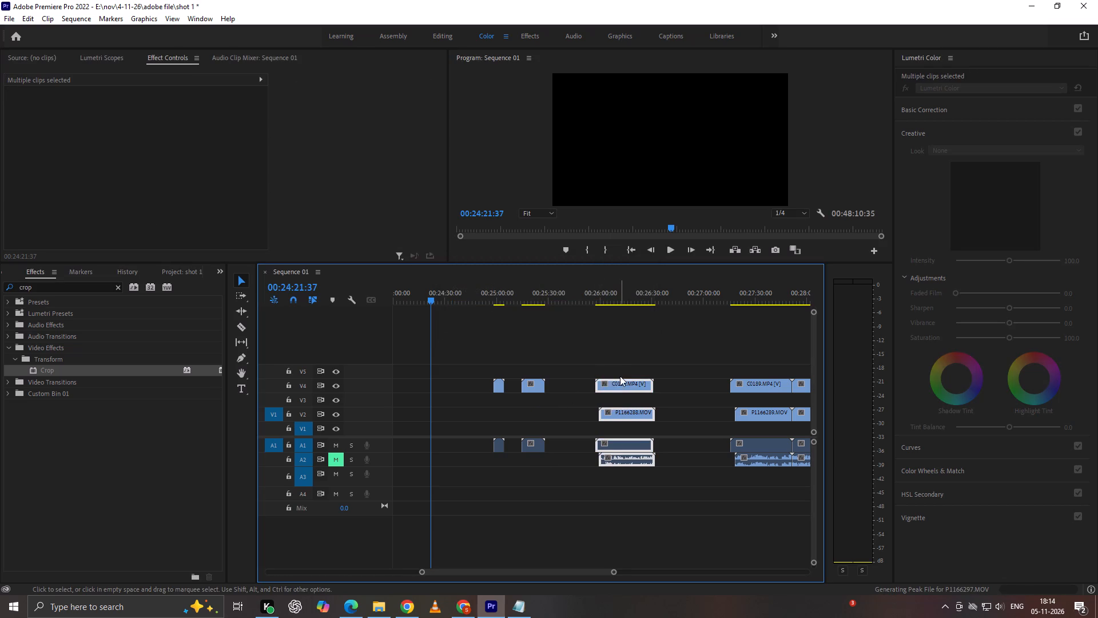
left_click_drag(626, 383, 580, 383)
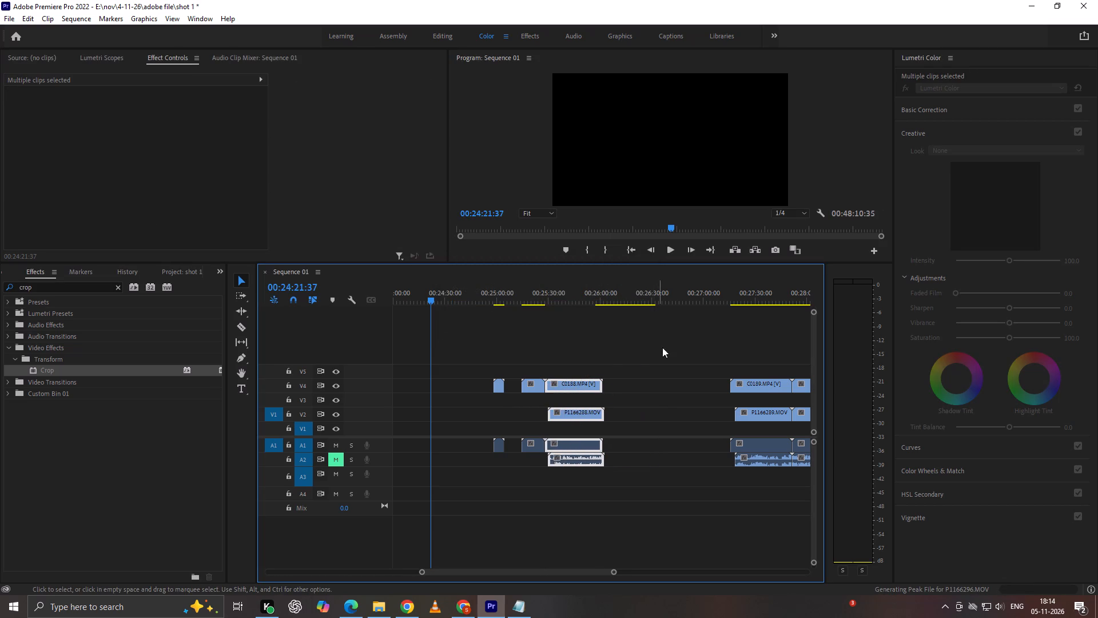
Synchronize clips C0189 and P1166289 by audio and place the pair directly after the C0188 pair.
left_click_drag(694, 340, 745, 432)
left_click_drag(751, 415, 642, 409)
right_click(642, 409)
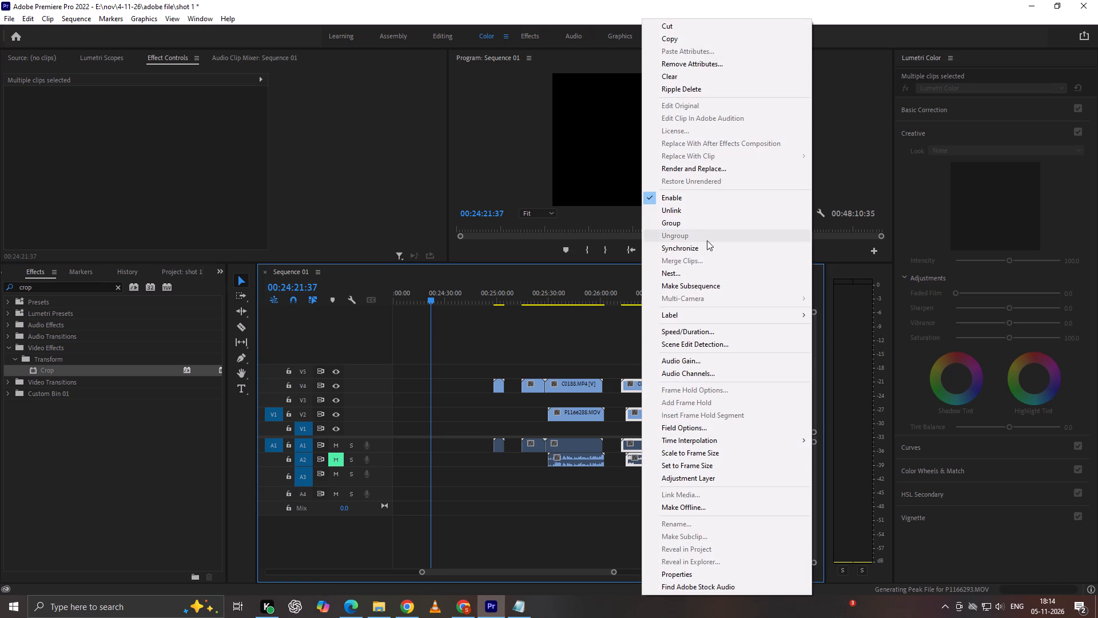
left_click(710, 252)
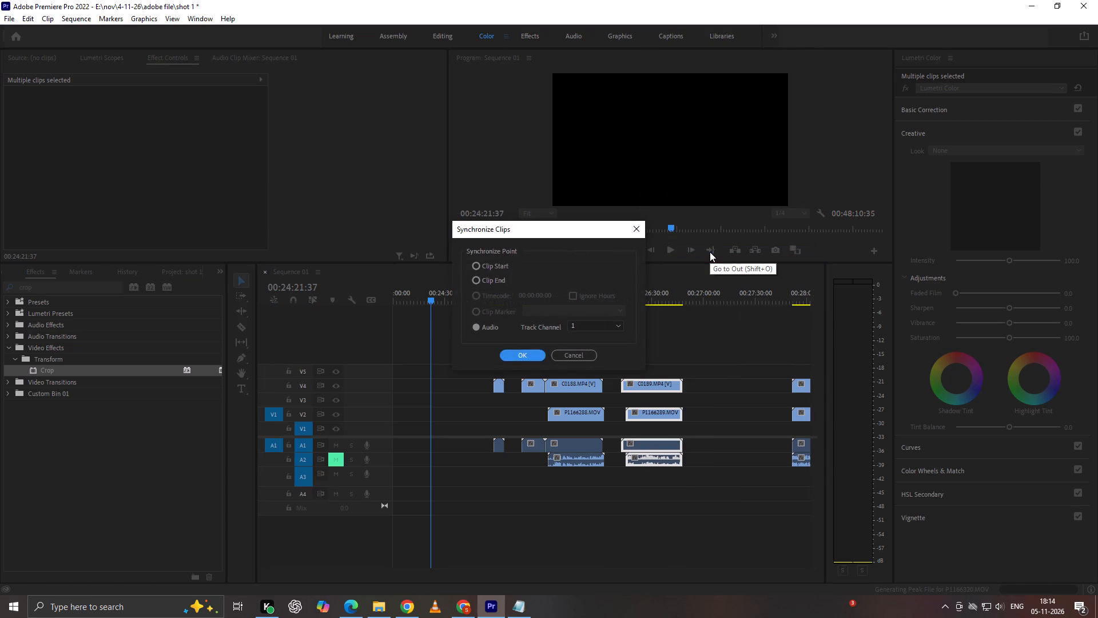
key("Return")
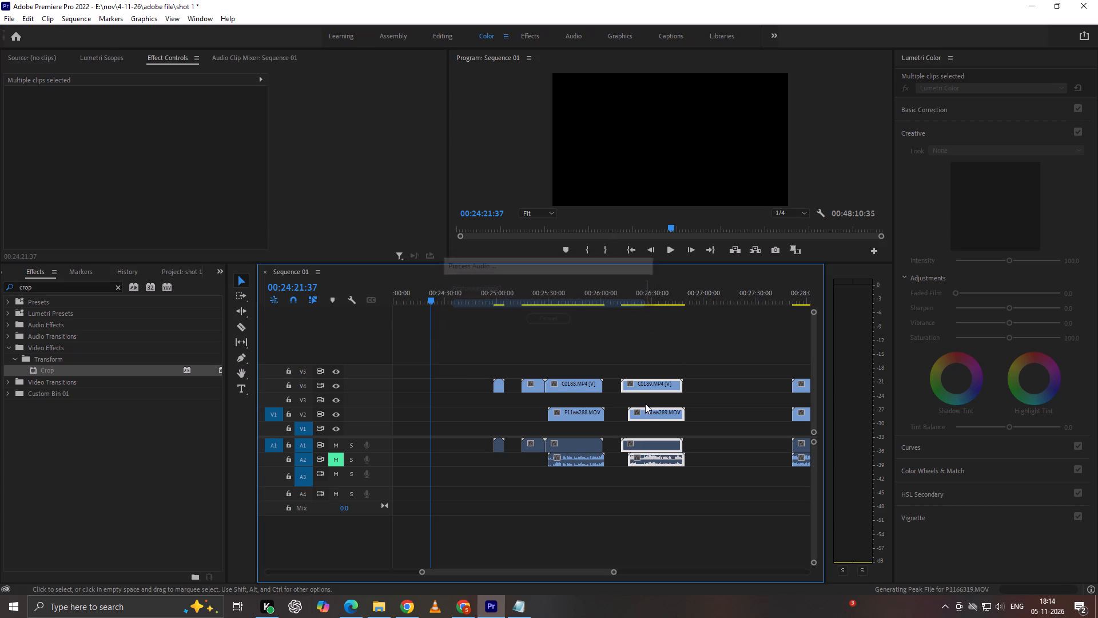
left_click_drag(642, 389, 627, 388)
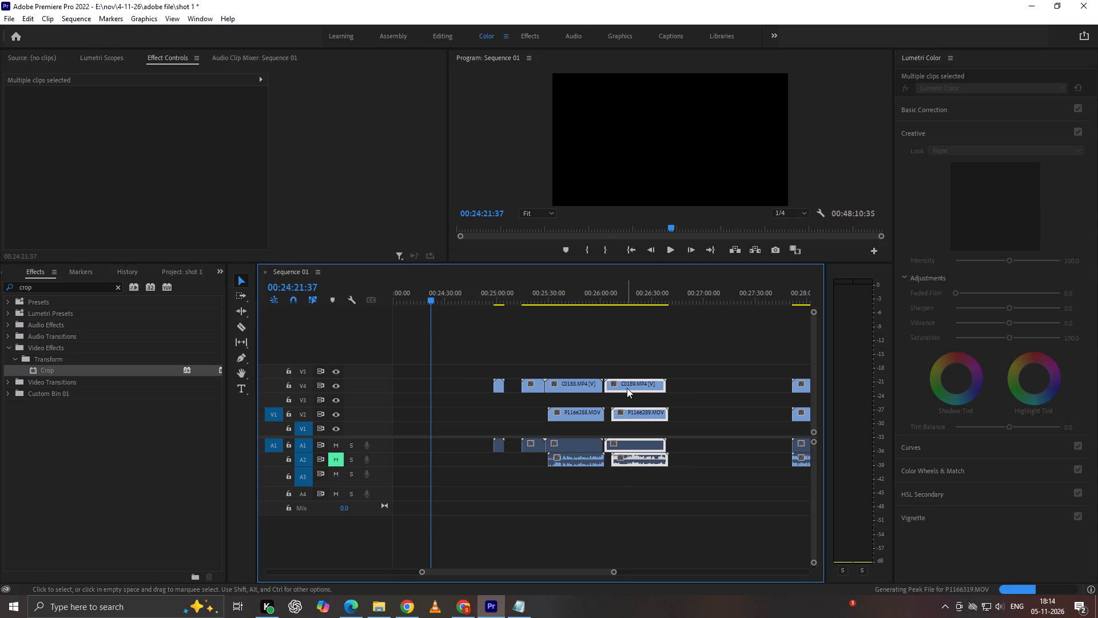
Synchronize clips C0190 and P1166290 by audio and place the pair directly after the C0189 pair.
scroll(627, 388, "down", 8)
left_click_drag(642, 340, 677, 453)
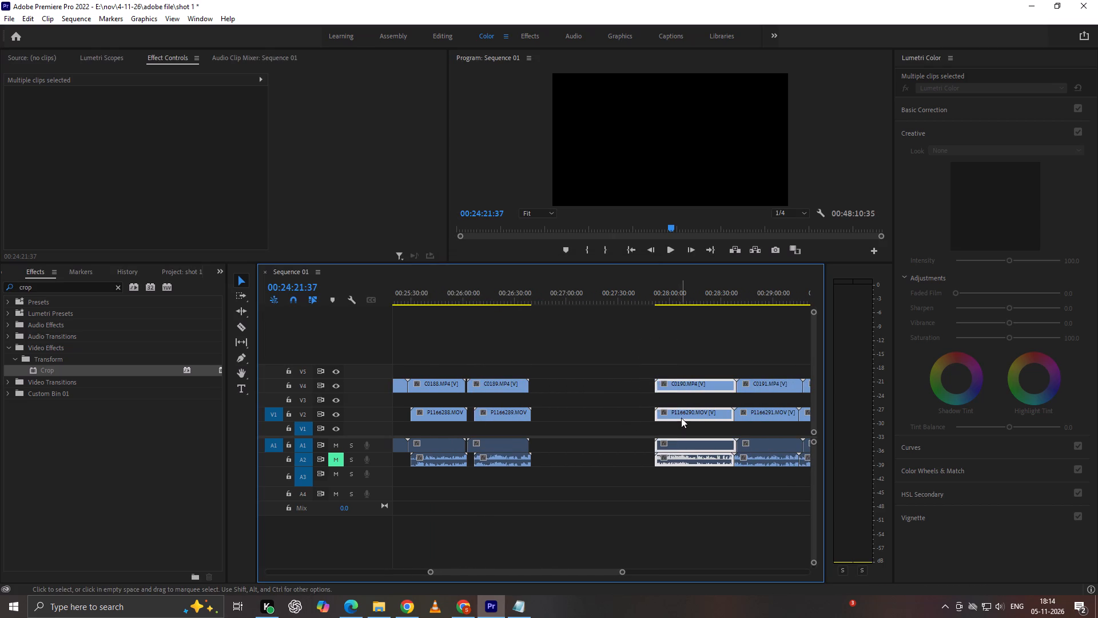
left_click_drag(681, 417, 569, 417)
right_click(569, 417)
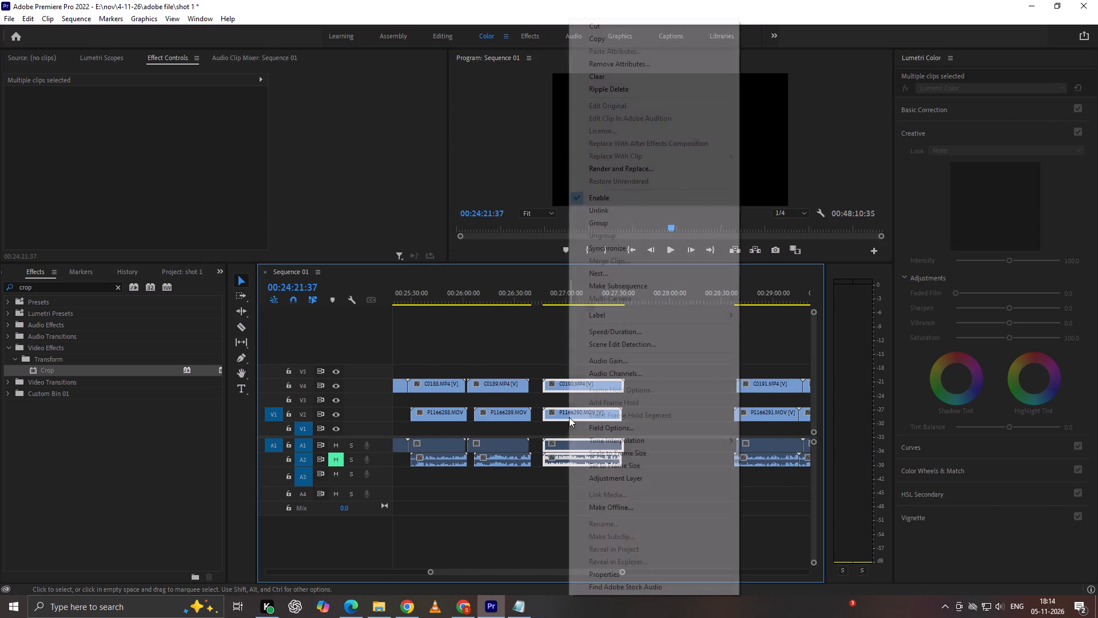
left_click(603, 251)
key("Return")
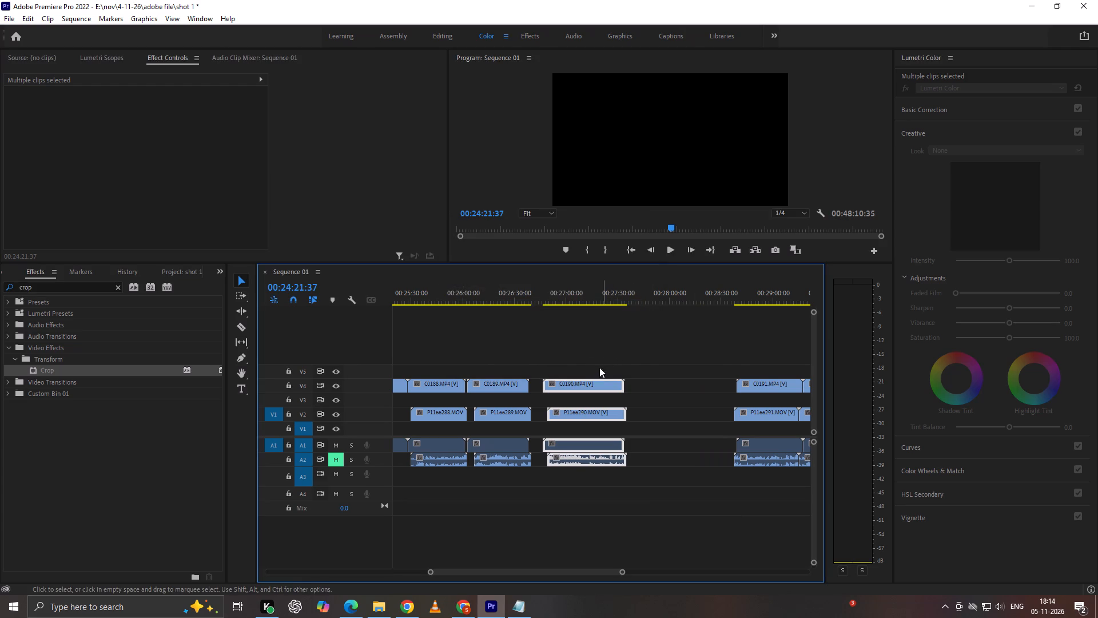
left_click_drag(582, 386, 573, 385)
Synchronize clips C0191 and P1166291 by audio and place the pair directly after the C0190 pair.
left_click_drag(650, 339, 725, 405)
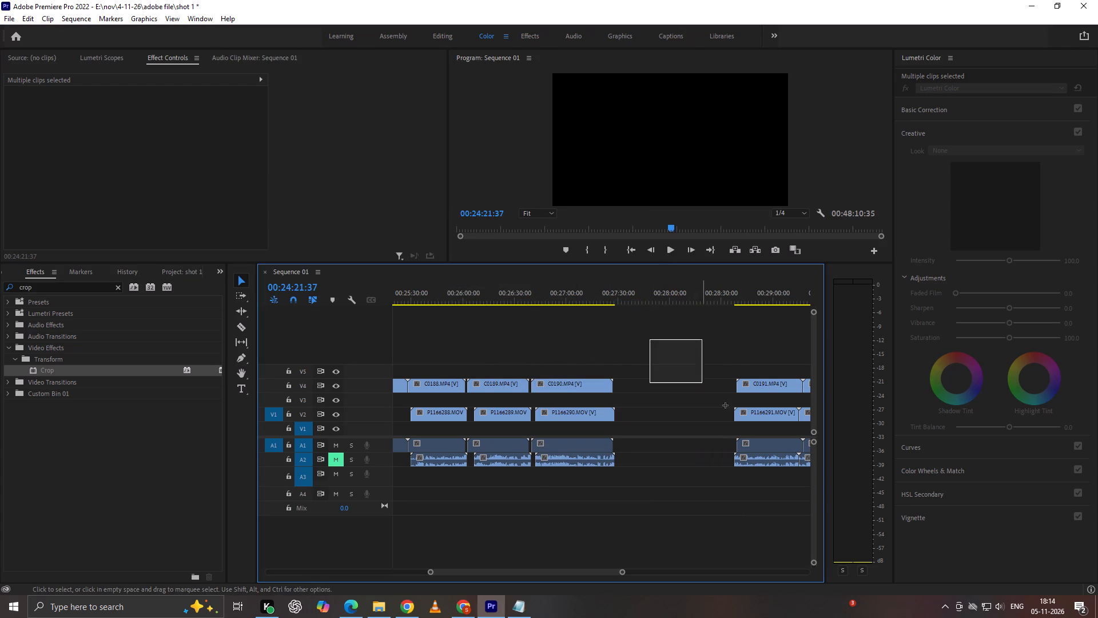
left_click_drag(725, 405, 764, 442)
left_click_drag(773, 410, 678, 411)
right_click(678, 411)
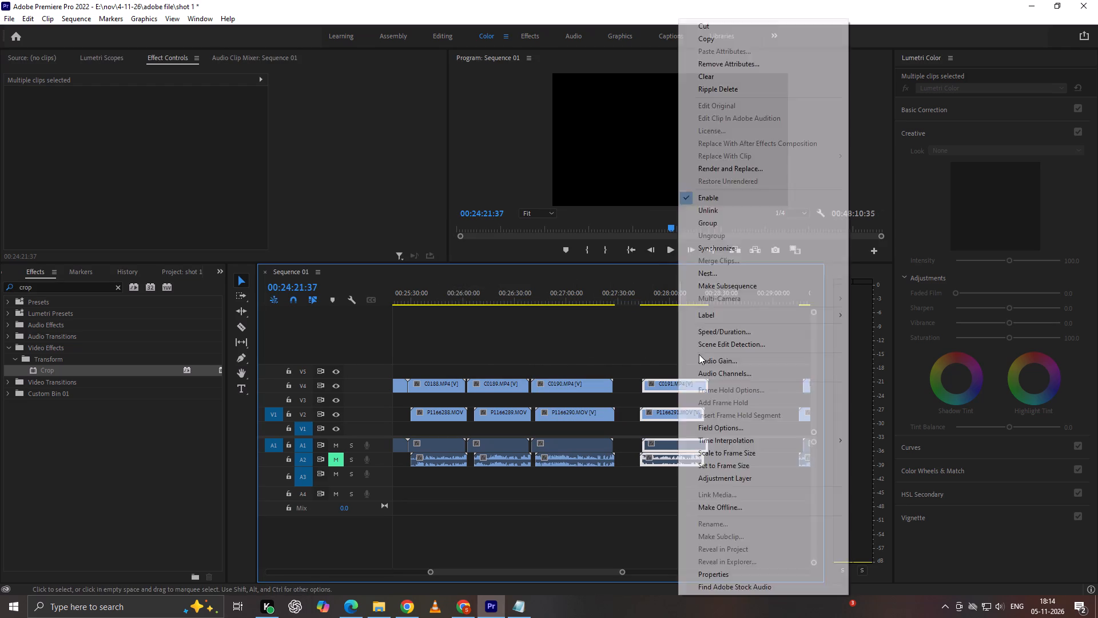
left_click(730, 246)
key("Return")
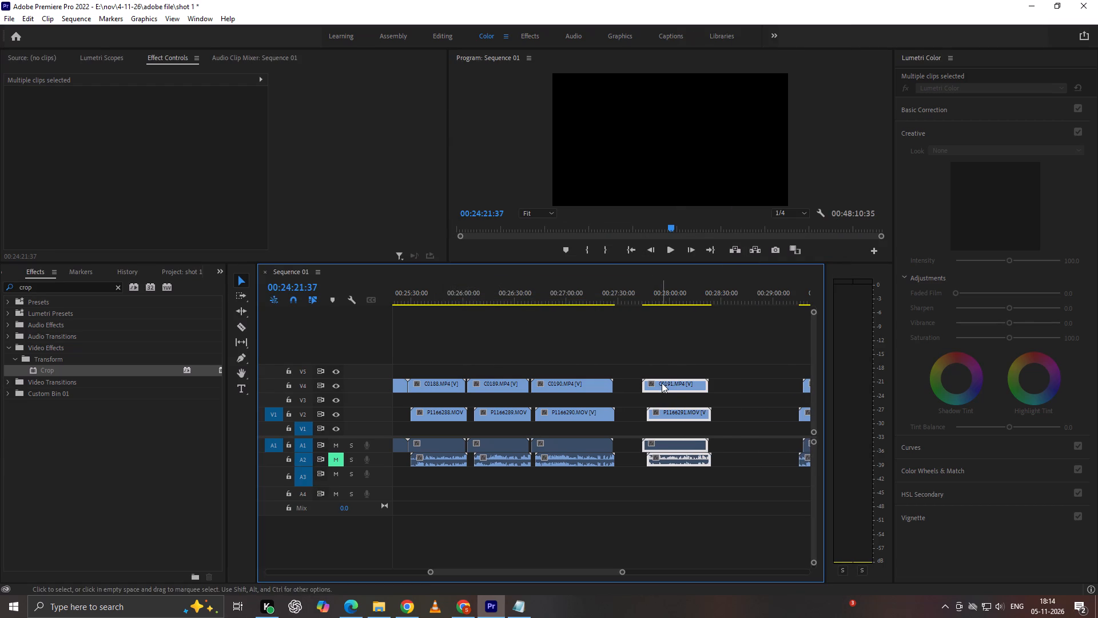
left_click_drag(662, 383, 640, 386)
Synchronize clips C0192 and P1166292 by audio and place the pair directly after the C0191 pair.
scroll(640, 386, "down", 3)
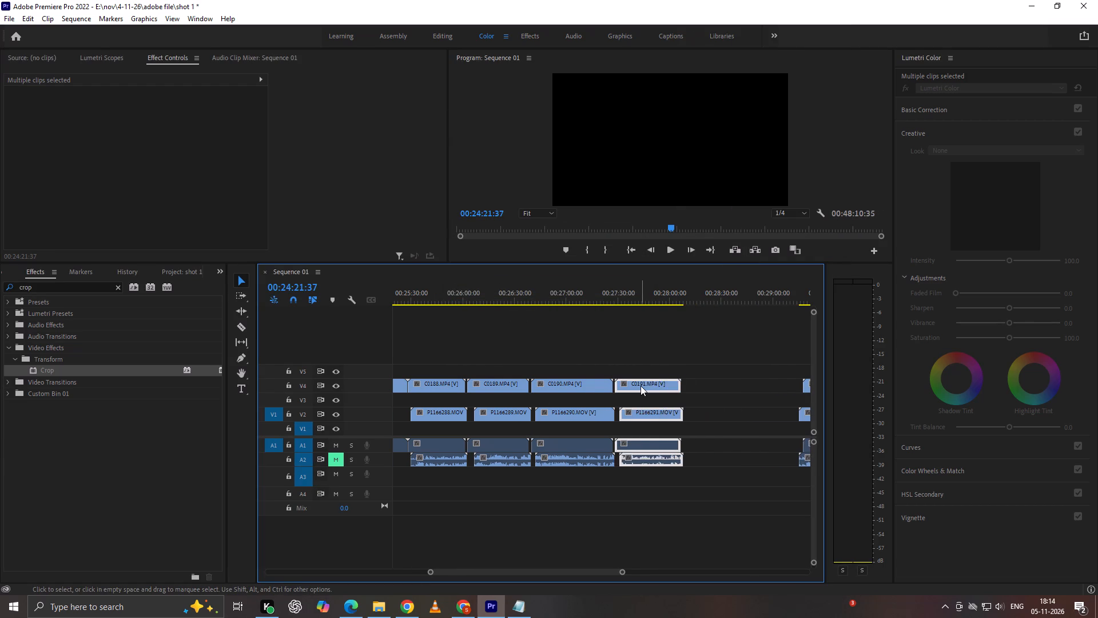
scroll(640, 386, "down", 5)
left_click_drag(639, 355, 678, 427)
left_click_drag(678, 415, 622, 414)
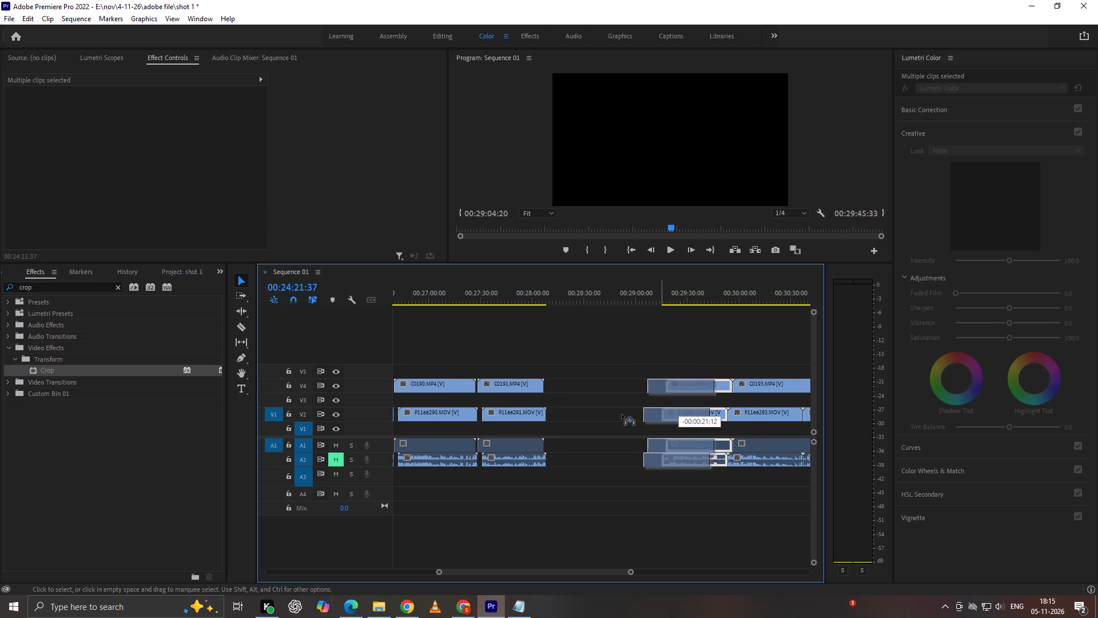
left_click_drag(622, 414, 591, 414)
right_click(591, 414)
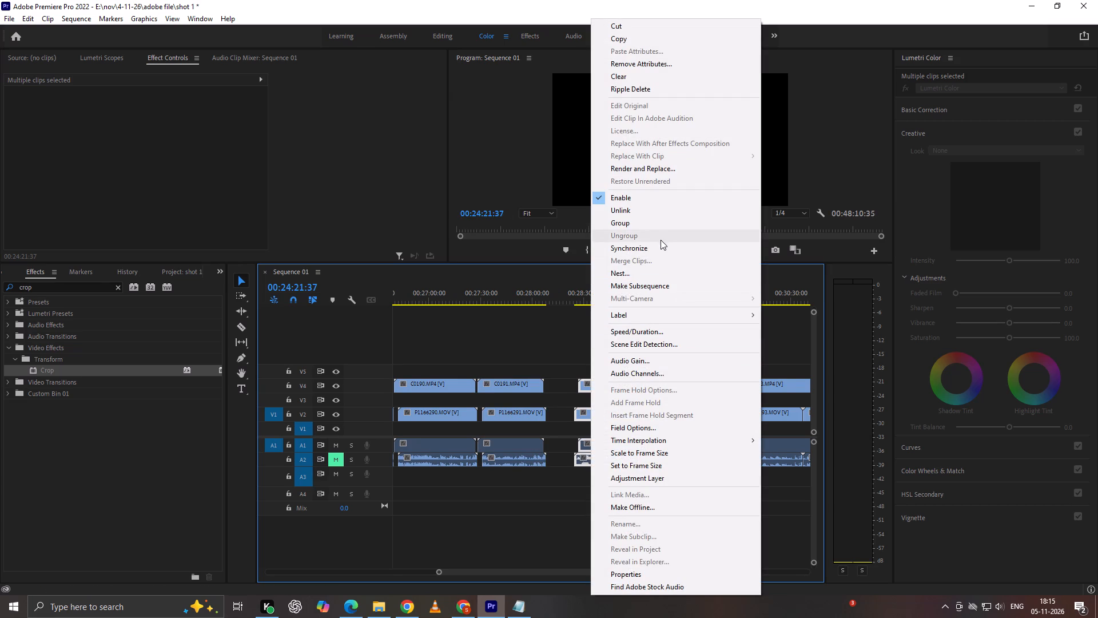
left_click(662, 242)
left_click(522, 350)
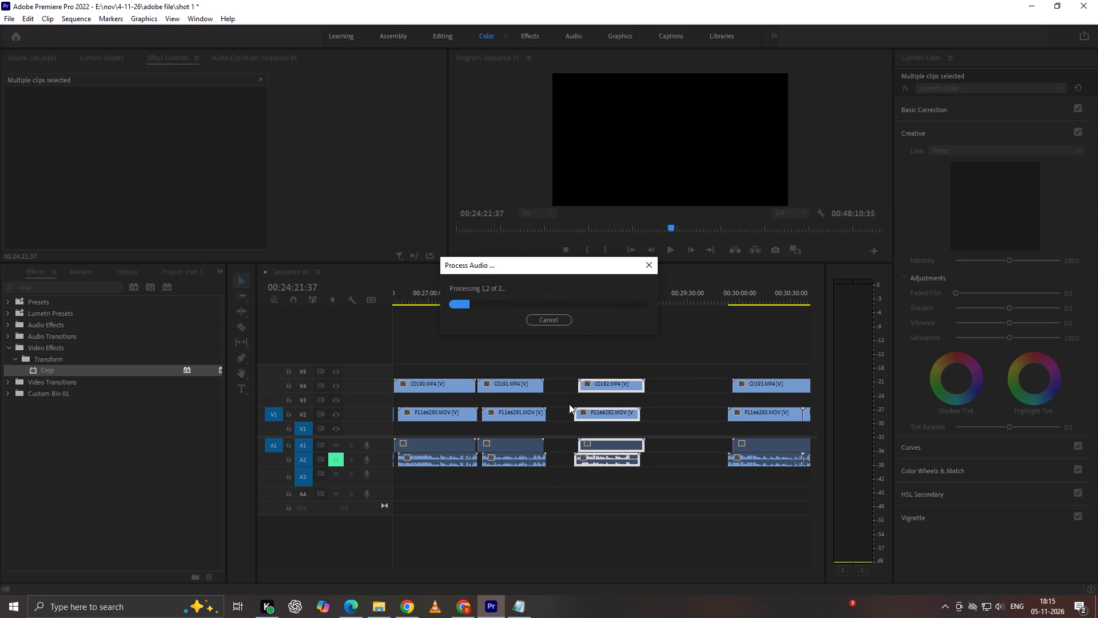
left_click_drag(613, 386, 571, 386)
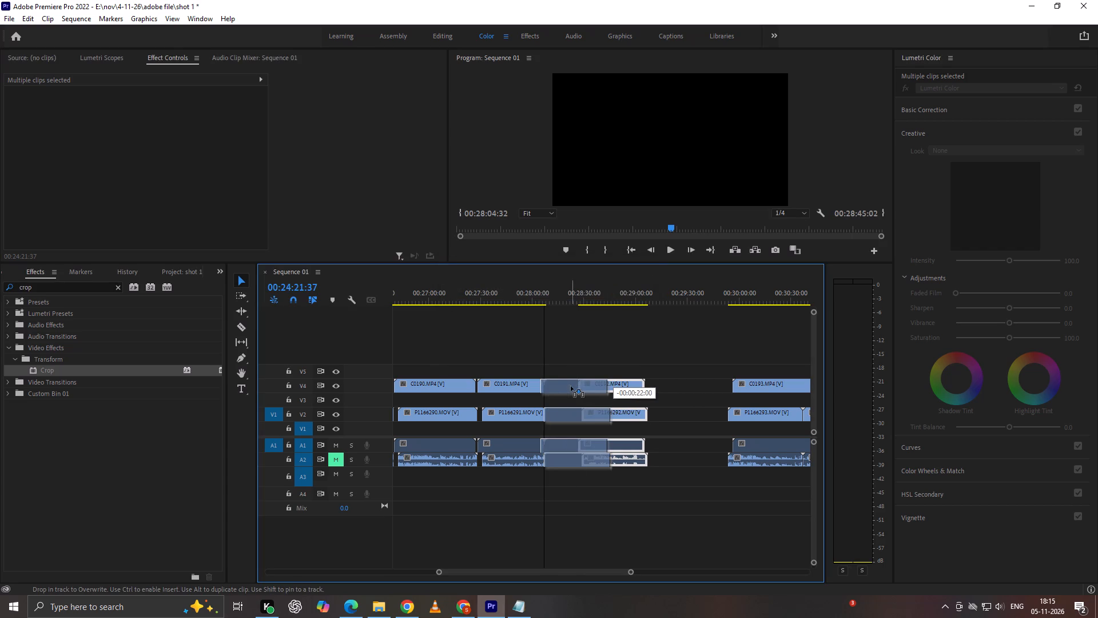
left_click_drag(571, 386, 583, 390)
Synchronize clips C0193 and P1166293 by audio and place the pair directly after the C0192 pair.
scroll(583, 390, "down", 3)
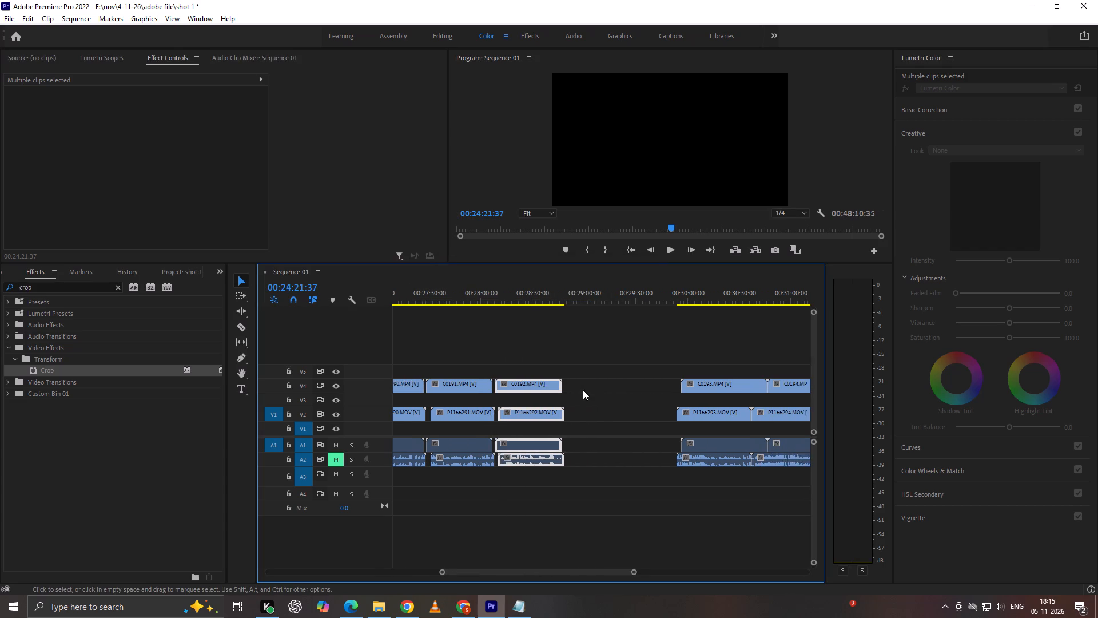
scroll(583, 390, "down", 2)
left_click_drag(663, 356, 681, 438)
left_click_drag(682, 413, 588, 414)
right_click(588, 414)
left_click(650, 248)
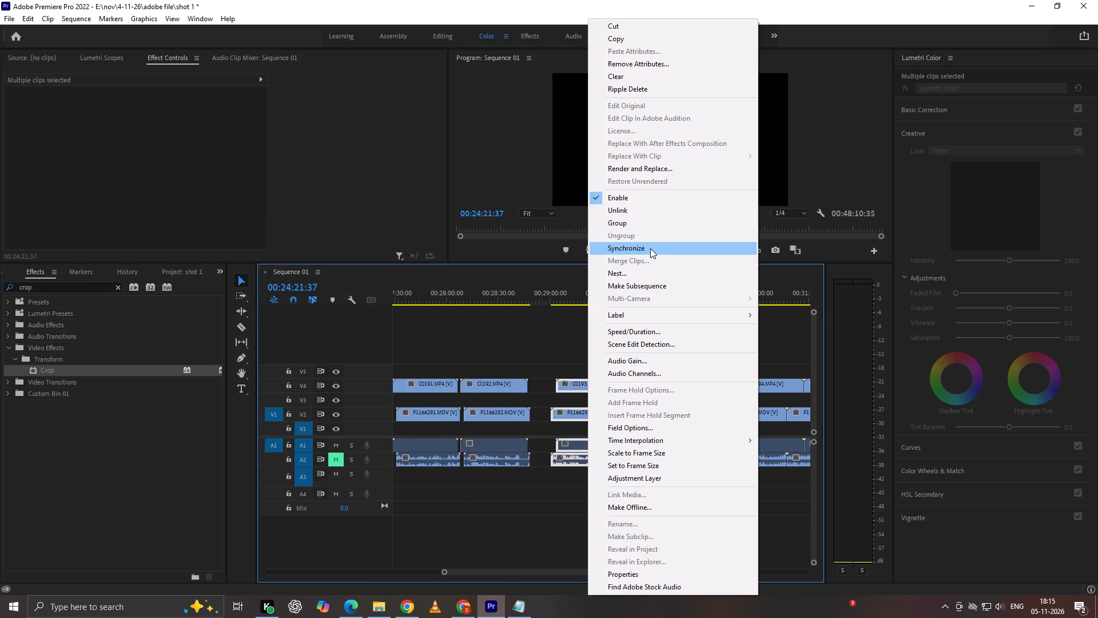
key("Return")
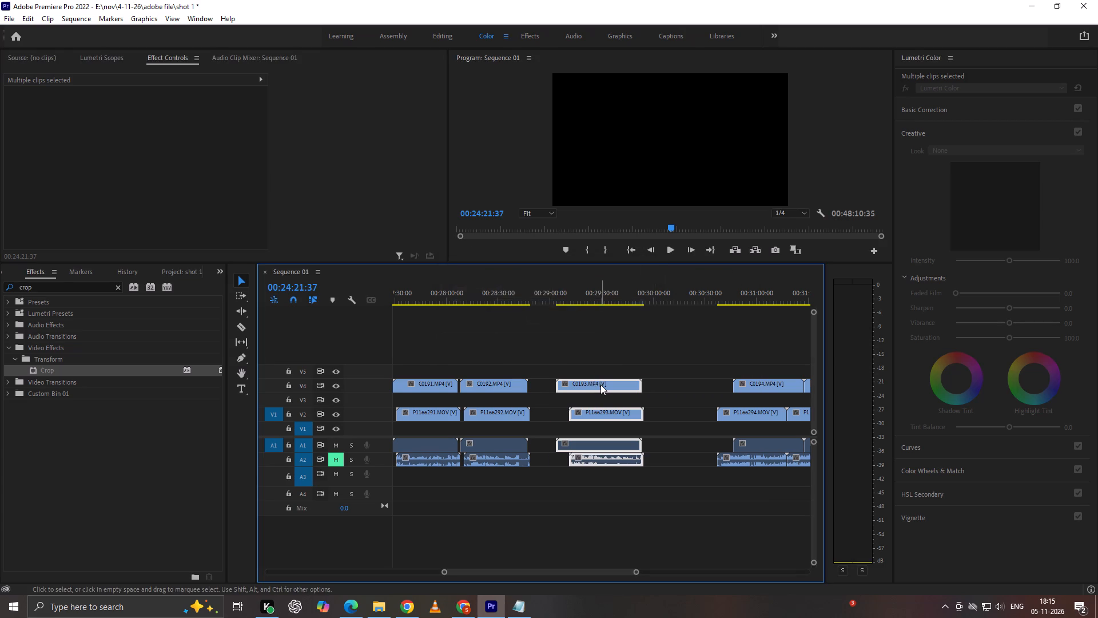
left_click_drag(602, 385, 578, 385)
Synchronize clips C0194 and P1166294 by audio and place the pair directly after the C0193 pair.
scroll(578, 385, "down", 3)
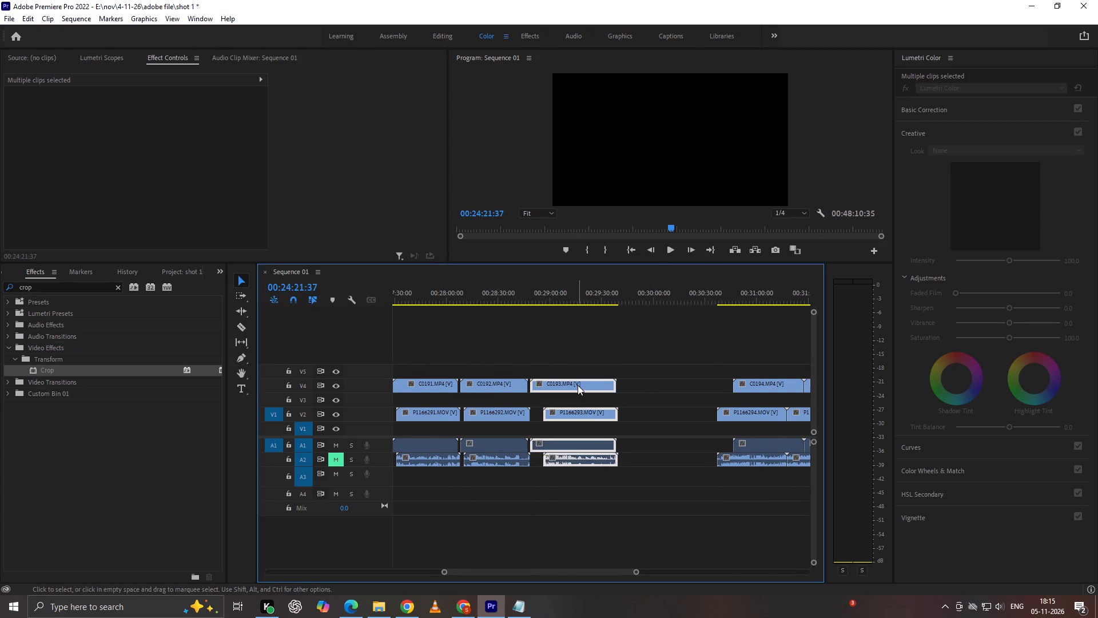
scroll(578, 385, "down", 4)
left_click_drag(598, 355, 639, 422)
left_click_drag(640, 413, 578, 410)
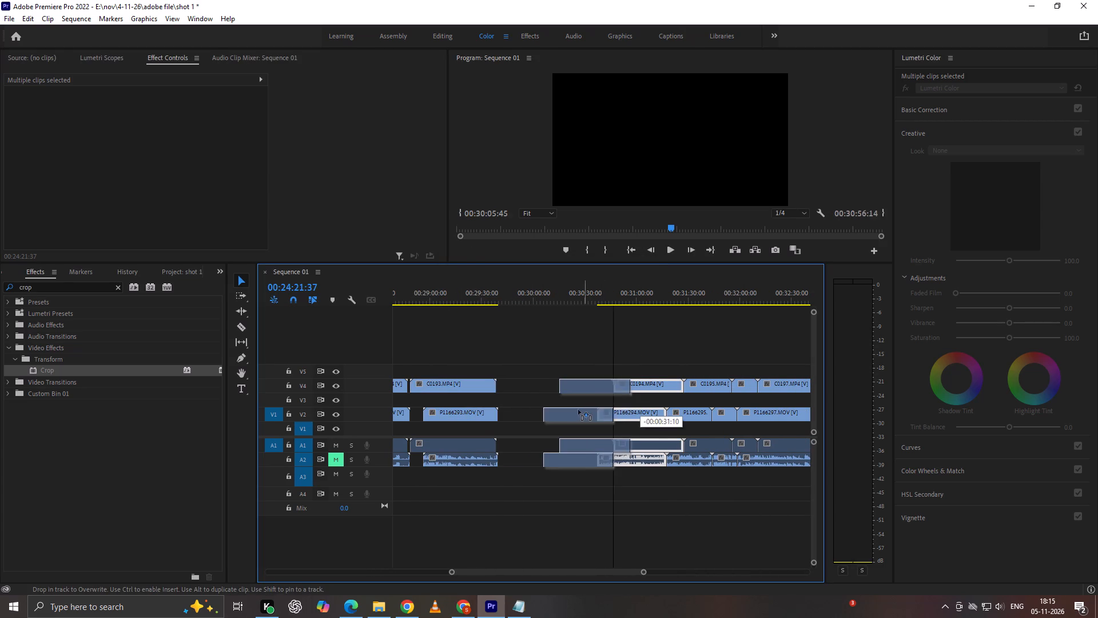
left_click_drag(578, 410, 568, 411)
right_click(568, 411)
left_click(640, 245)
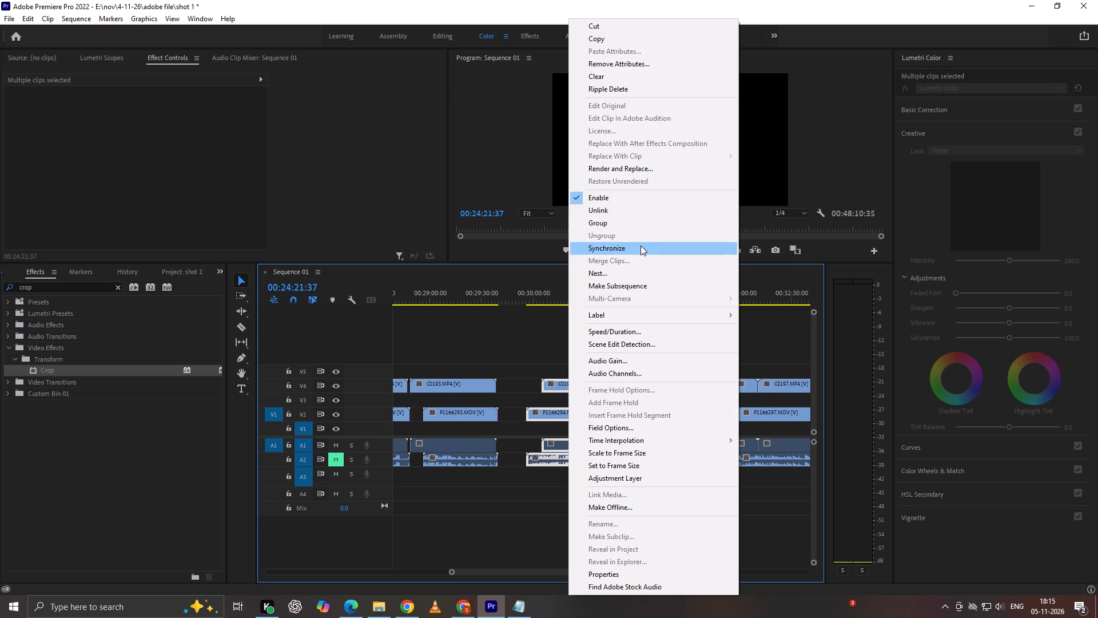
key("Return")
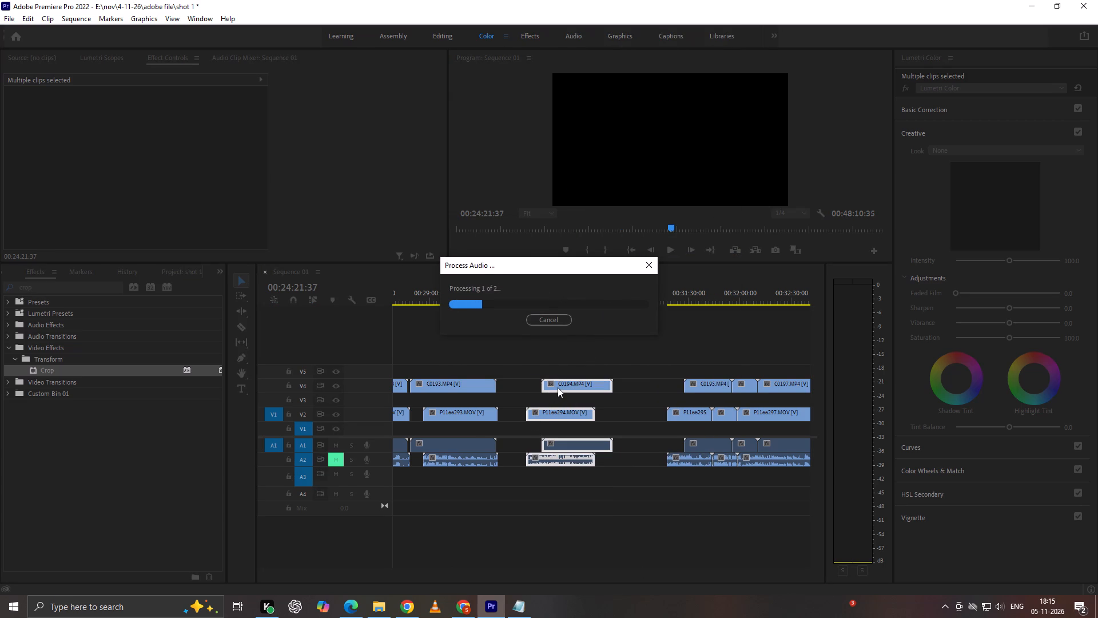
left_click_drag(573, 385, 536, 390)
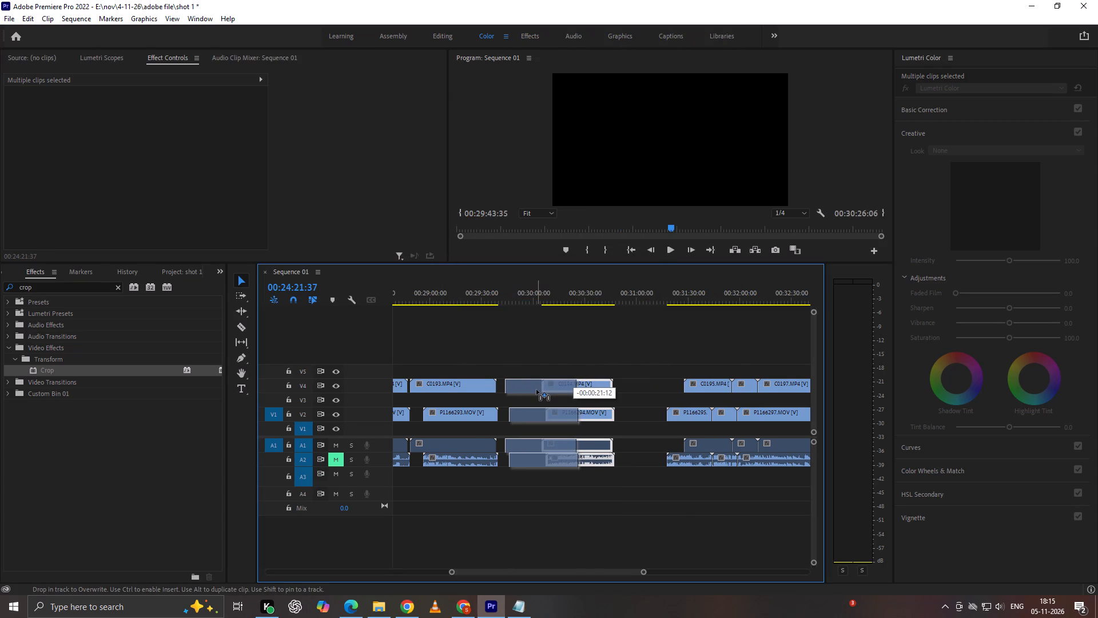
left_click_drag(536, 390, 536, 390)
Synchronize clips C0195 and P1166295 by audio and place the pair directly after the C0194 pair.
scroll(619, 406, "down", 4)
left_click_drag(627, 349, 601, 435)
left_click_drag(623, 413, 535, 415)
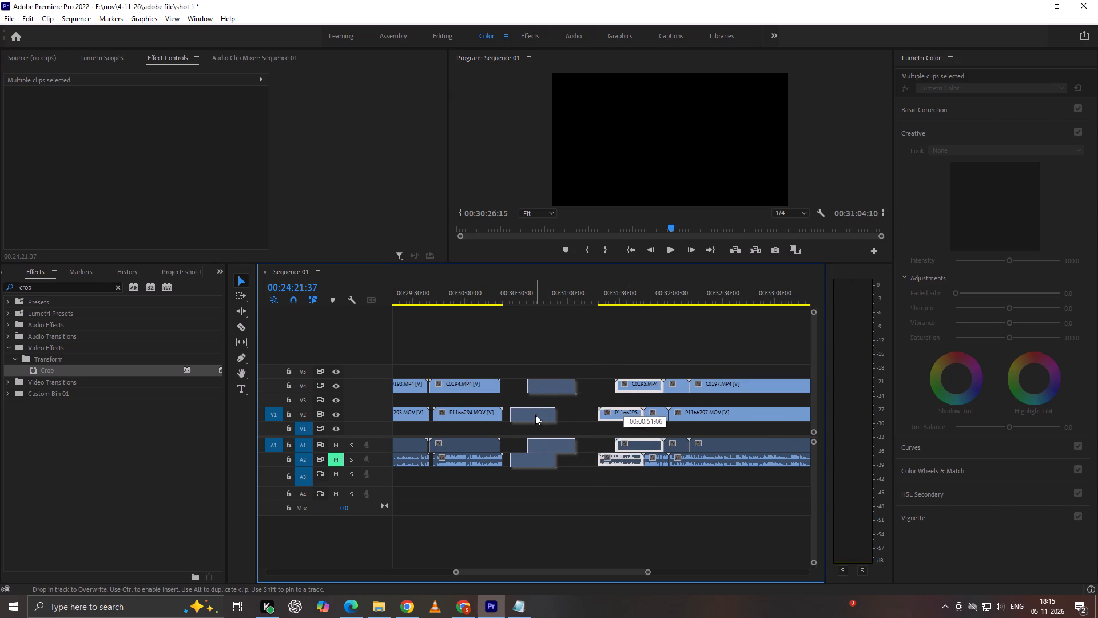
right_click(535, 415)
left_click(615, 249)
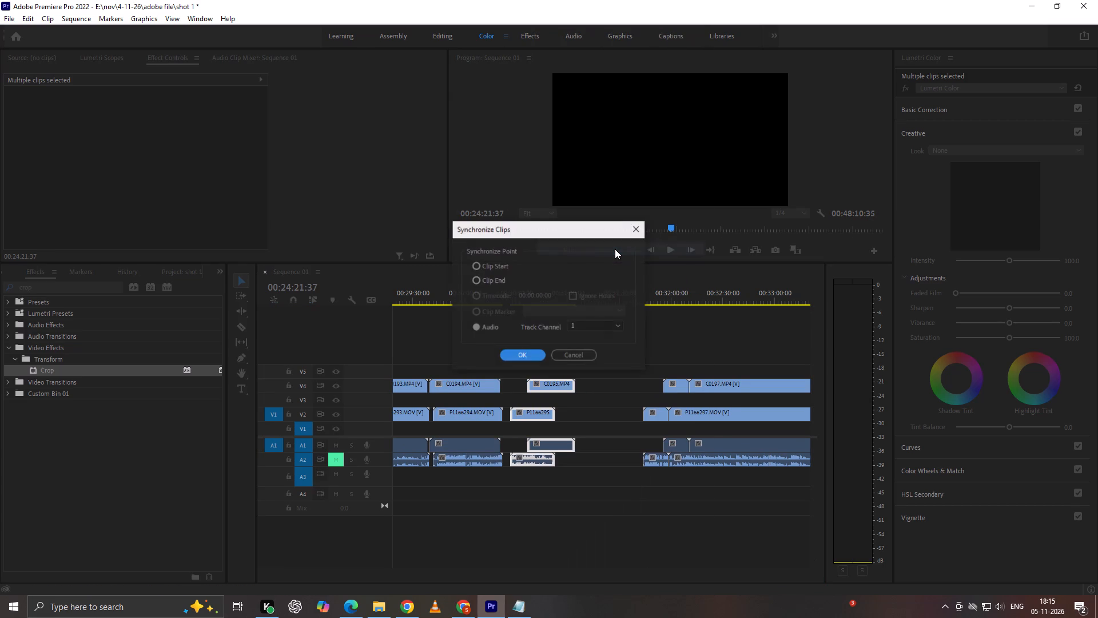
key("Return")
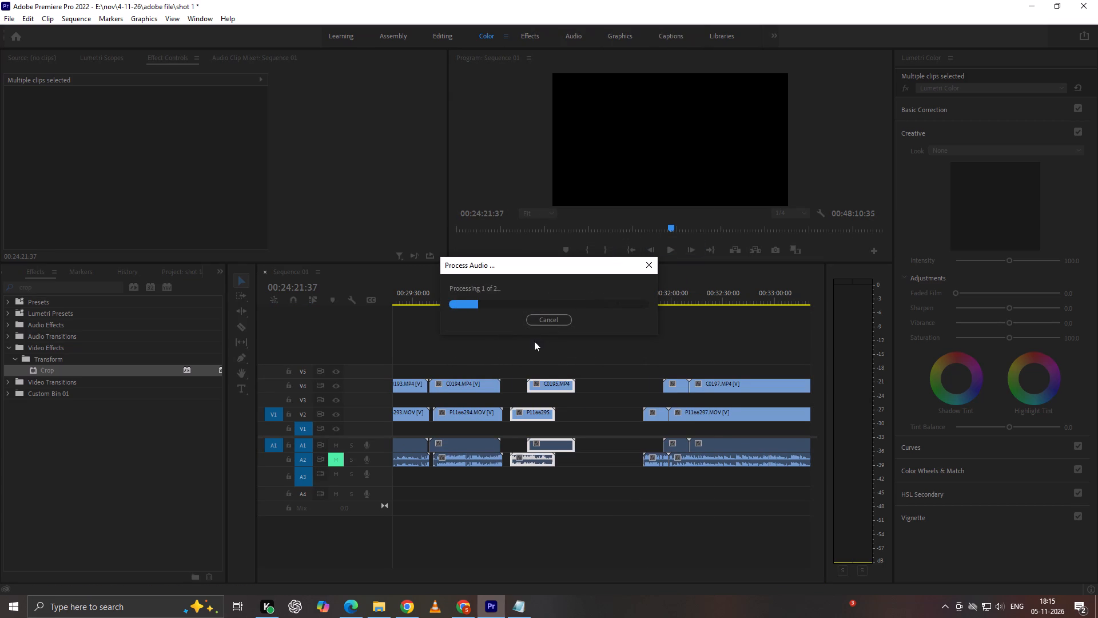
left_click_drag(554, 386, 530, 385)
Move clips C0196 and C0197 back along V4 so they sit above P1166296 and P1166297.
left_click_drag(647, 347, 713, 397)
left_click_drag(719, 385, 699, 385)
Synchronize clips C0196 and P1166296 by audio and place the pair directly after the C0195 pair.
left_click_drag(633, 358, 652, 440)
left_click_drag(660, 409, 642, 413)
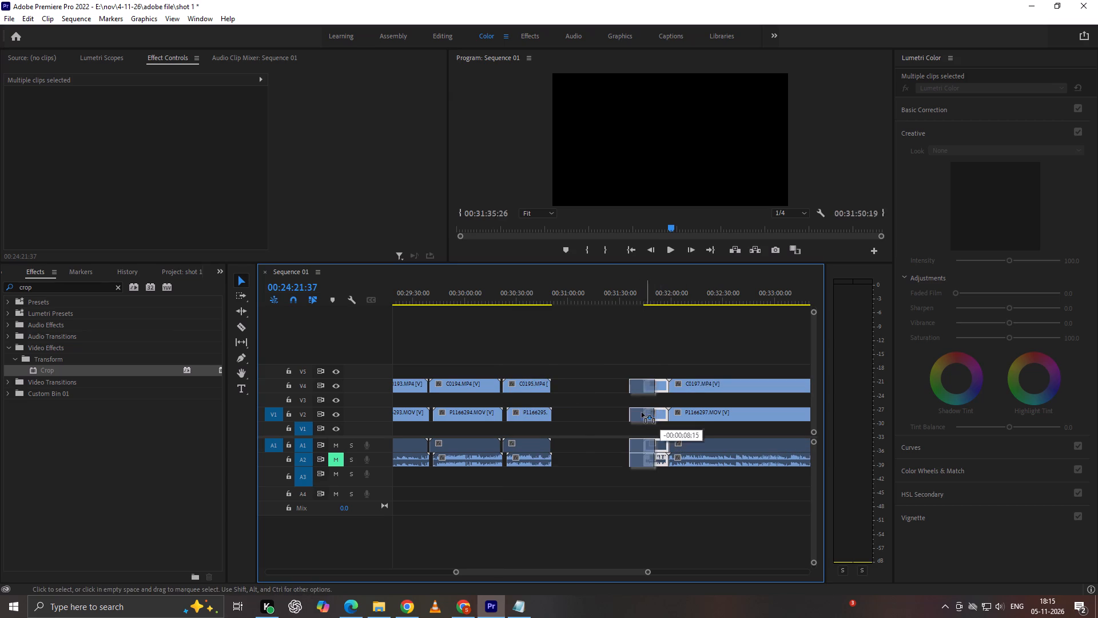
left_click_drag(642, 413, 576, 414)
right_click(576, 414)
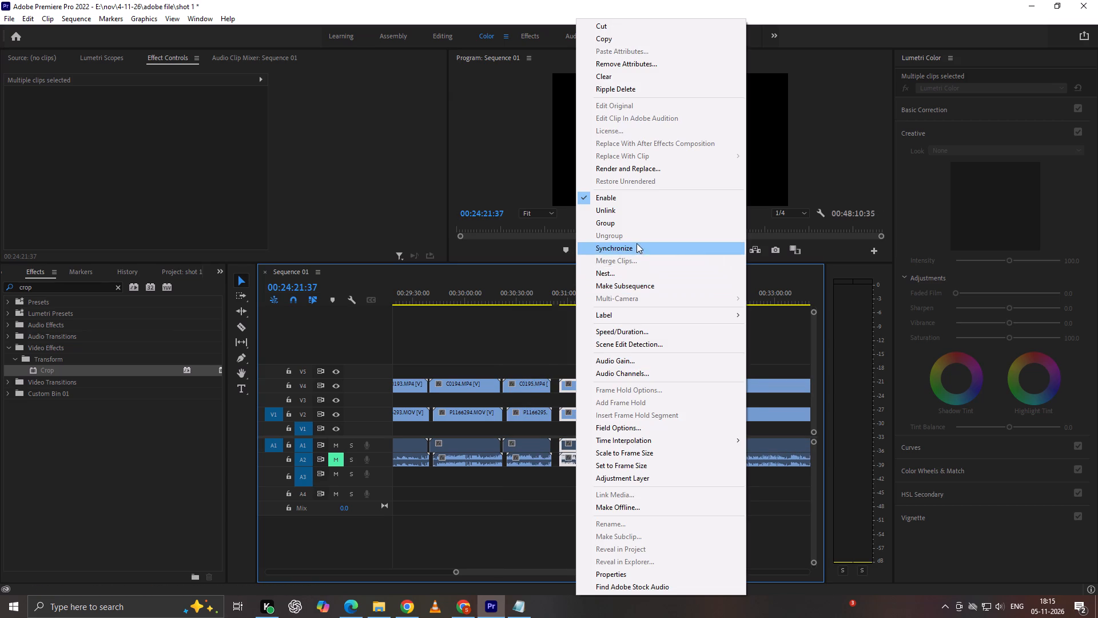
left_click(636, 243)
left_click(510, 366)
left_click(512, 357)
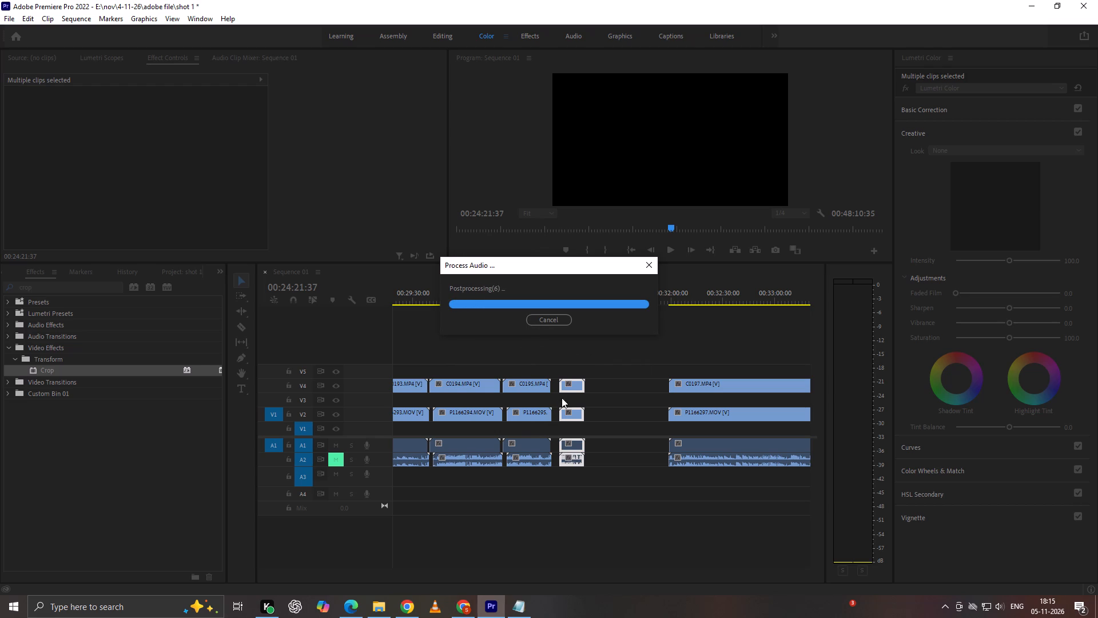
left_click_drag(571, 385, 564, 385)
Place clips C0197 and P1166297 directly after the C0196 pair and synchronize them by audio.
left_click_drag(661, 343, 671, 371)
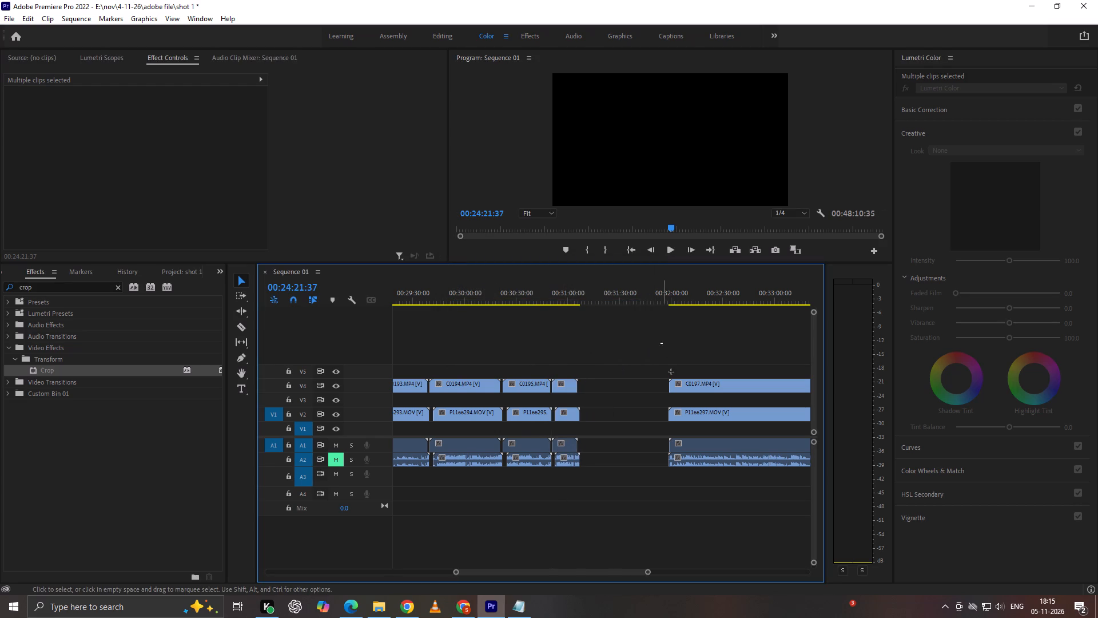
left_click_drag(671, 371, 693, 430)
left_click_drag(693, 411, 611, 411)
right_click(611, 411)
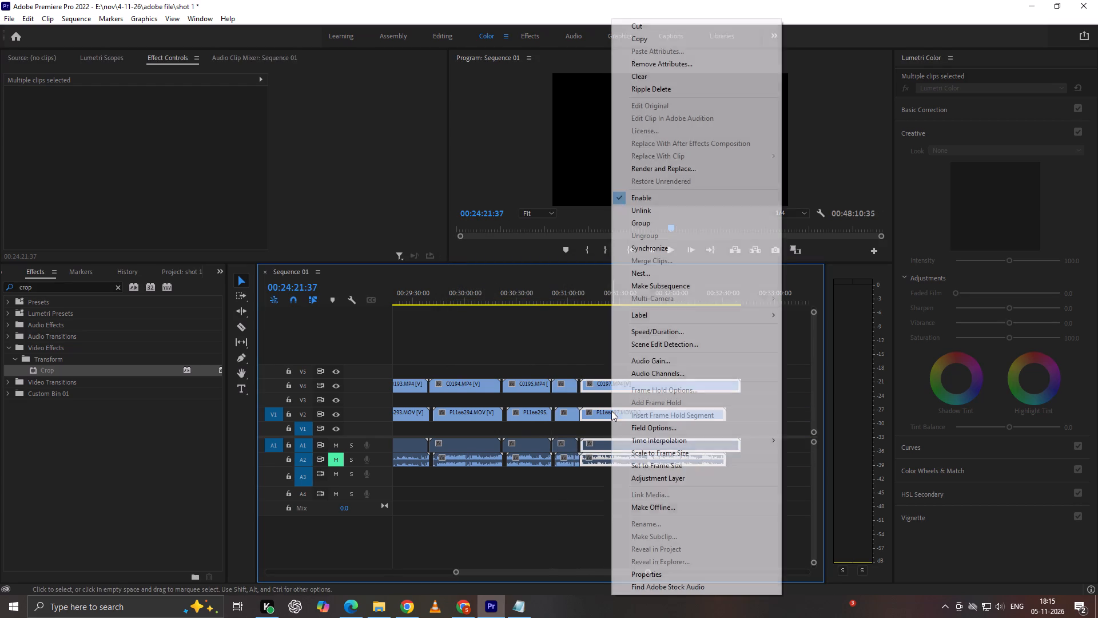
left_click(643, 253)
key("Return")
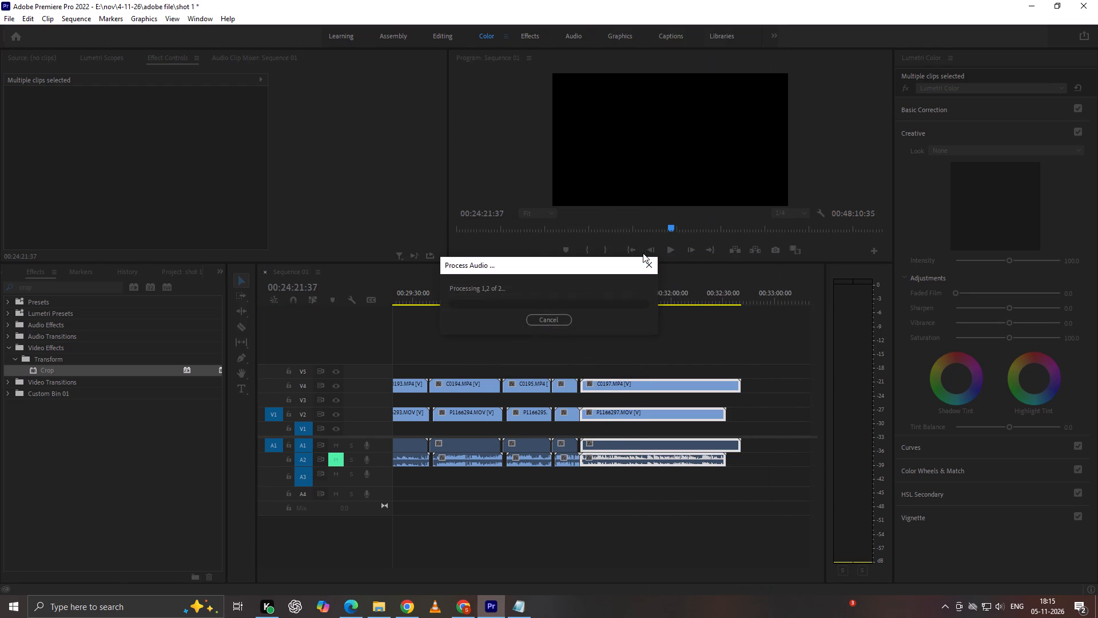
left_click(612, 387)
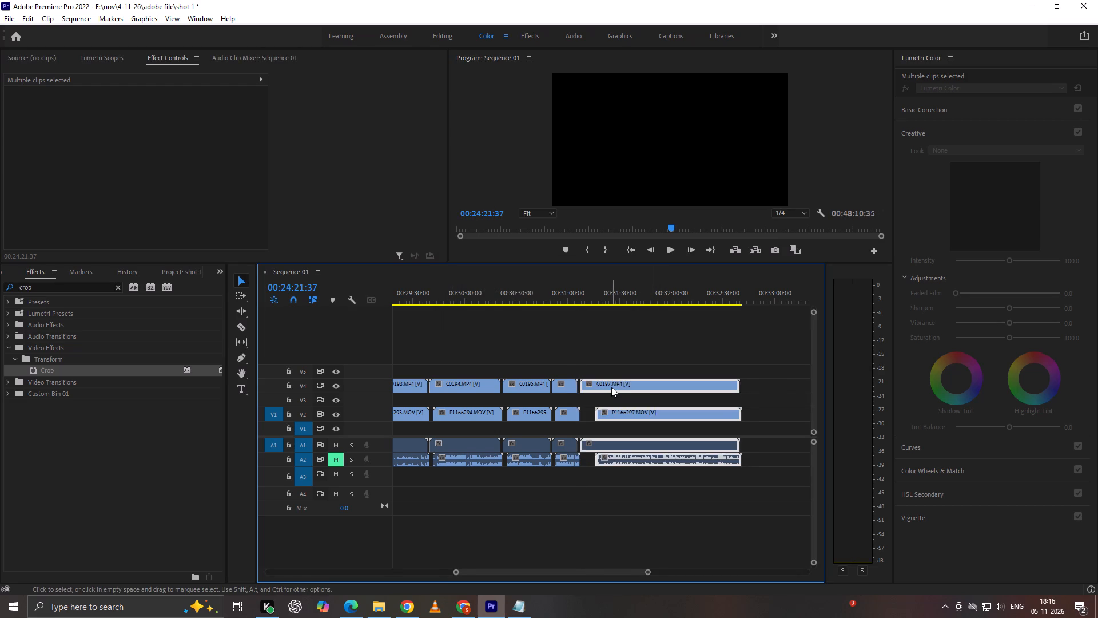
Move clips C0198 through C0201 back along V4 so they sit above the close-up clips starting at P1166298.
scroll(611, 387, "down", 12)
left_click_drag(632, 347, 745, 371)
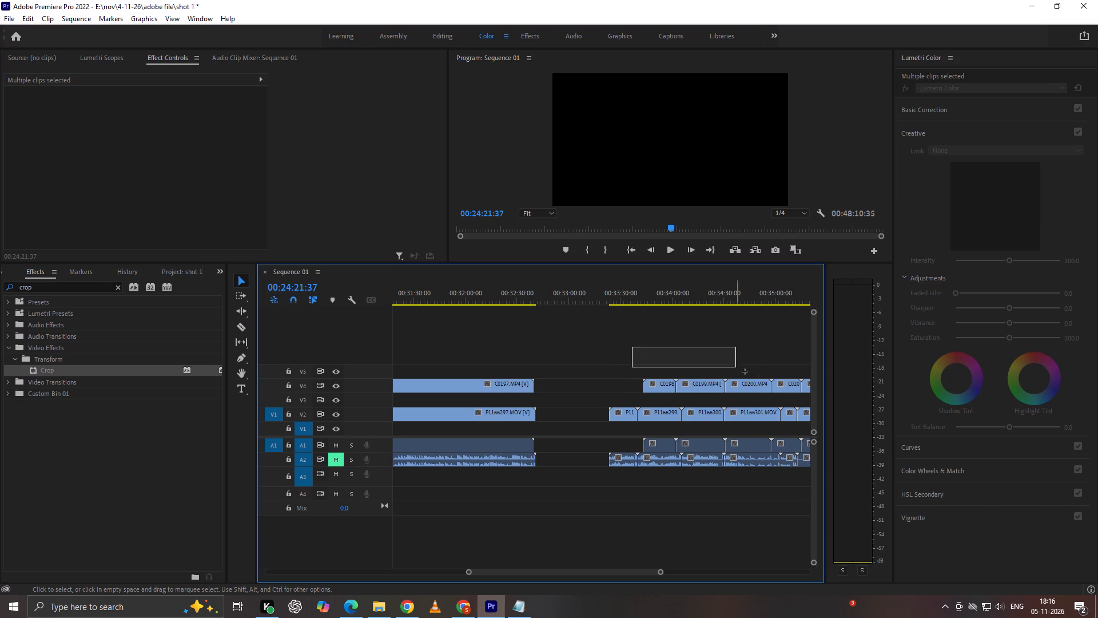
left_click_drag(745, 371, 785, 385)
left_click_drag(786, 385, 746, 388)
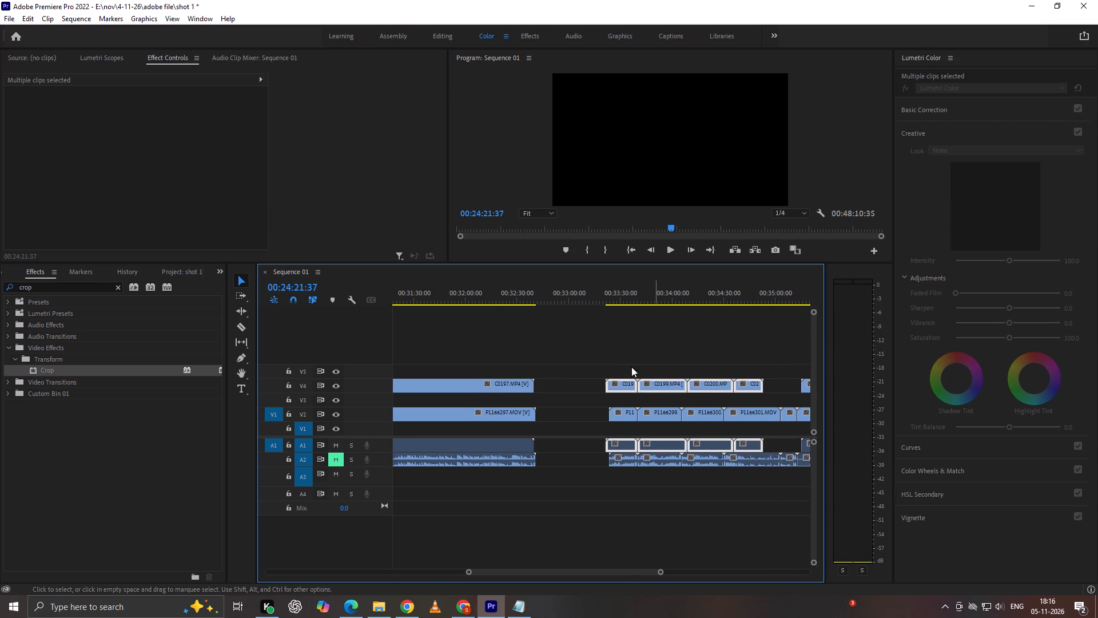
Synchronize clips C0198 and P1166298 by audio and place the pair directly after the C0197 pair.
left_click_drag(600, 354, 622, 490)
left_click_drag(623, 412, 612, 413)
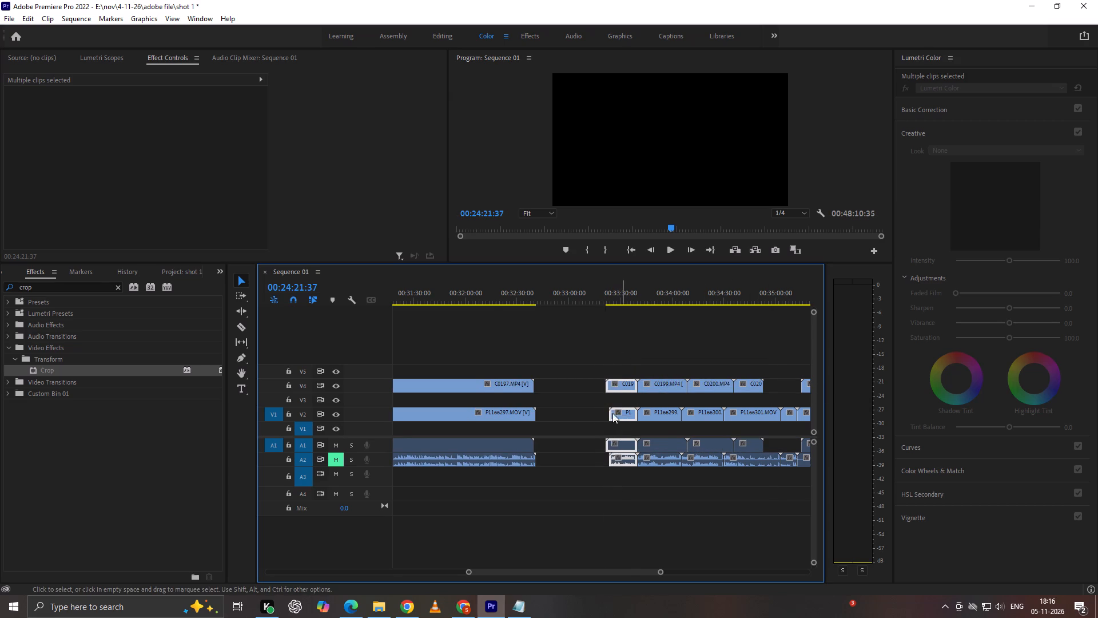
left_click_drag(612, 413, 575, 417)
right_click(575, 417)
left_click(640, 251)
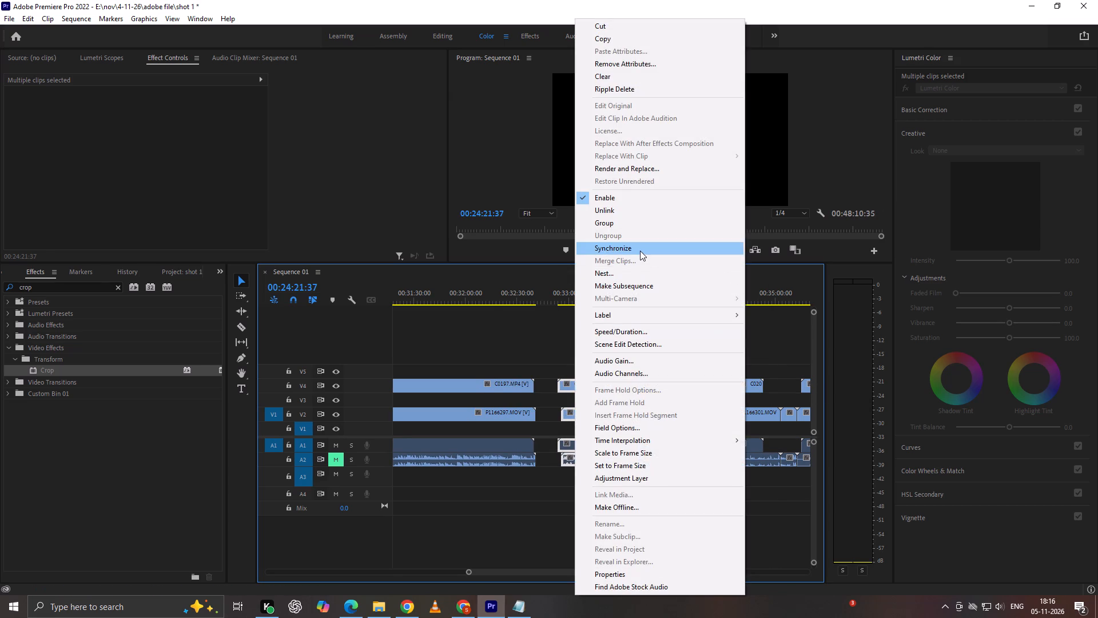
left_click(534, 354)
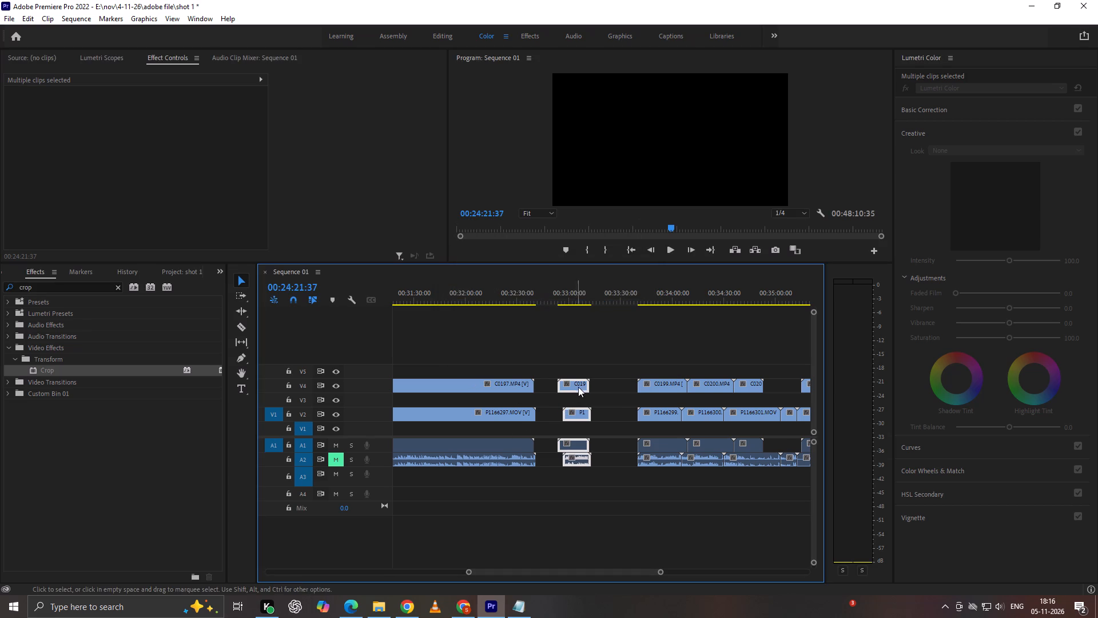
left_click_drag(579, 385, 558, 385)
Synchronize clips C0199 and P1166299 by audio and place the pair directly after the C0198 pair.
left_click_drag(633, 346, 647, 422)
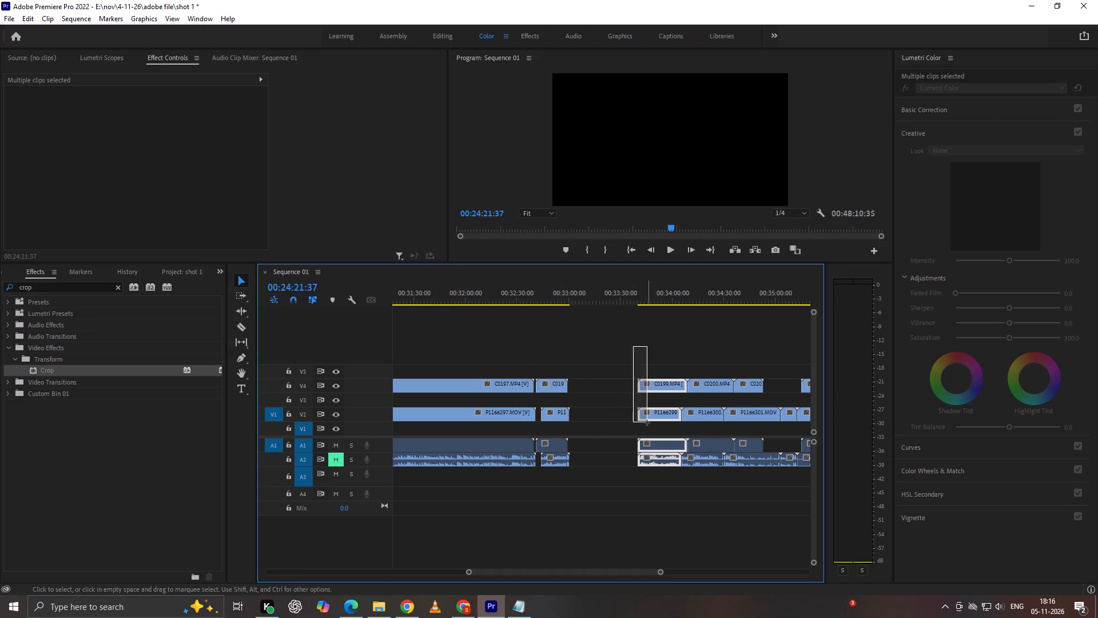
left_click_drag(647, 422, 647, 422)
left_click_drag(658, 412, 597, 413)
right_click(597, 413)
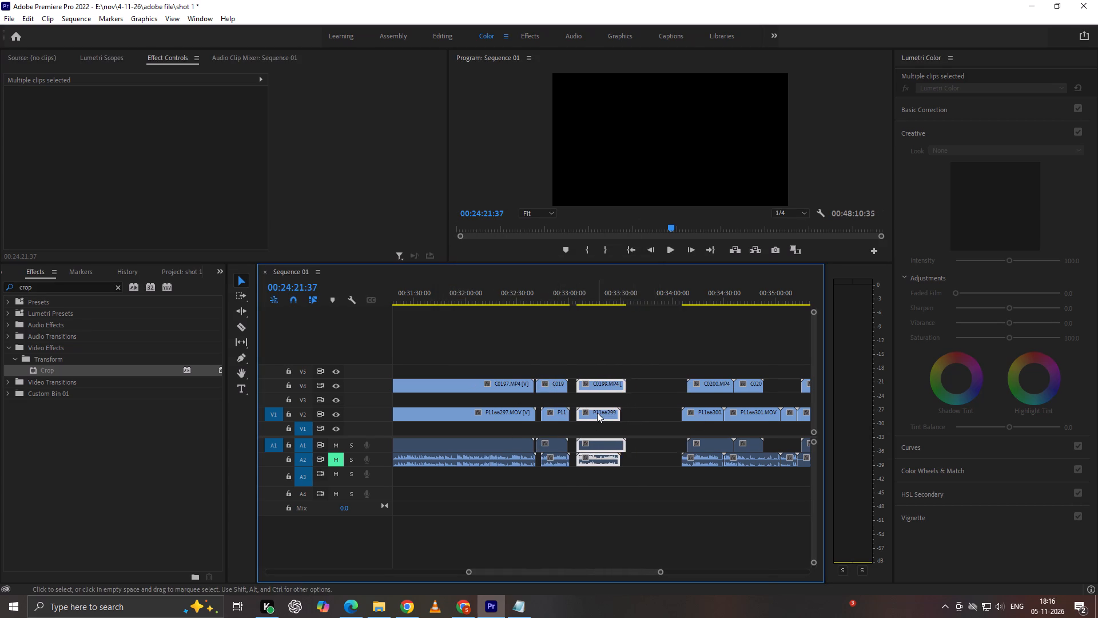
left_click(651, 247)
key("Return")
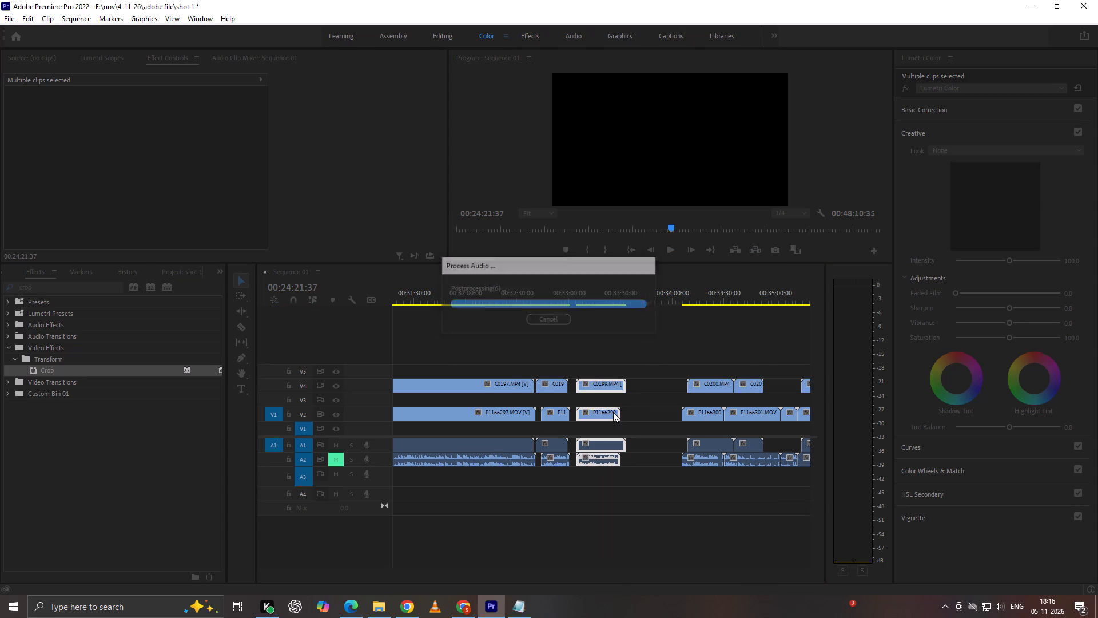
left_click_drag(600, 387, 593, 386)
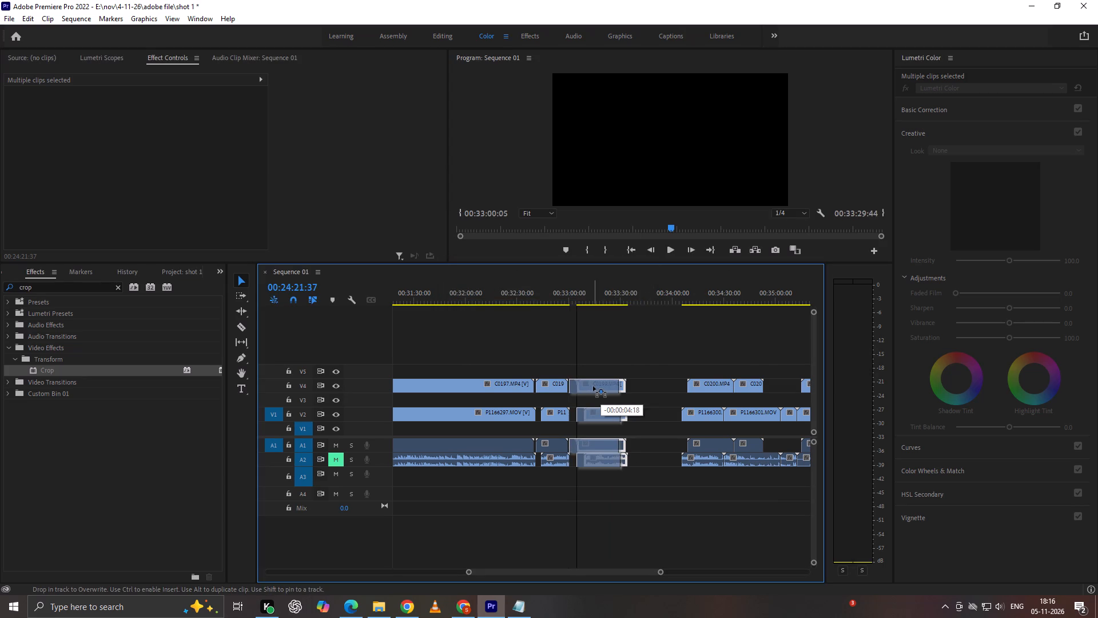
left_click_drag(593, 386, 594, 386)
Synchronize clips C0200 and P1166300 by audio and place the pair directly after the C0199 pair.
left_click_drag(662, 346, 699, 422)
left_click_drag(705, 406, 705, 414)
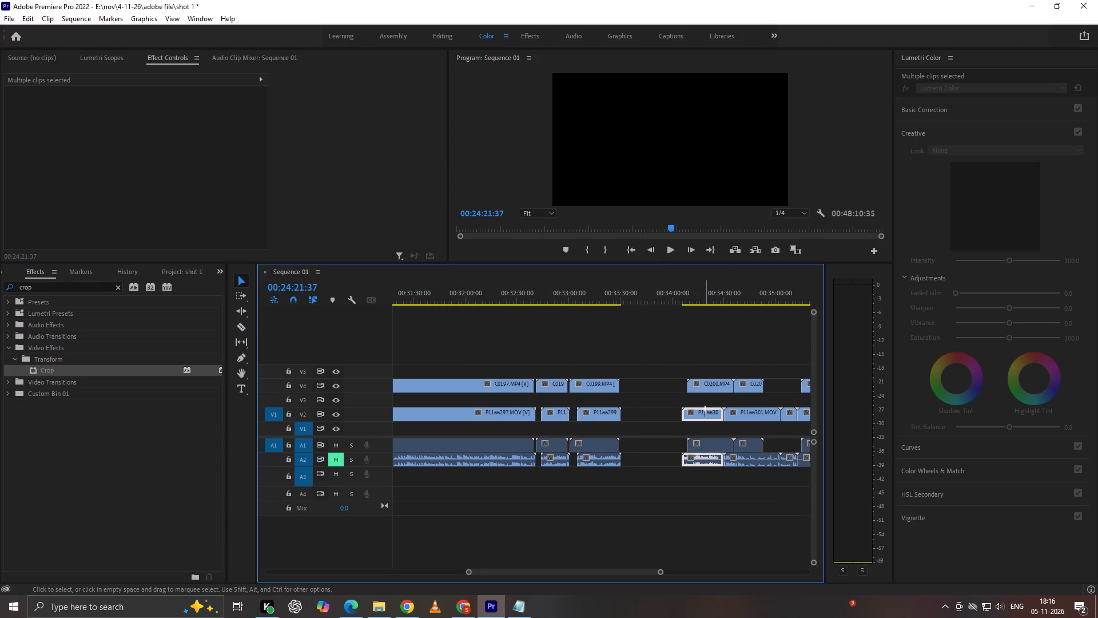
left_click_drag(705, 414, 681, 413)
left_click_drag(665, 343, 702, 426)
left_click_drag(704, 413, 663, 411)
right_click(665, 408)
left_click(698, 247)
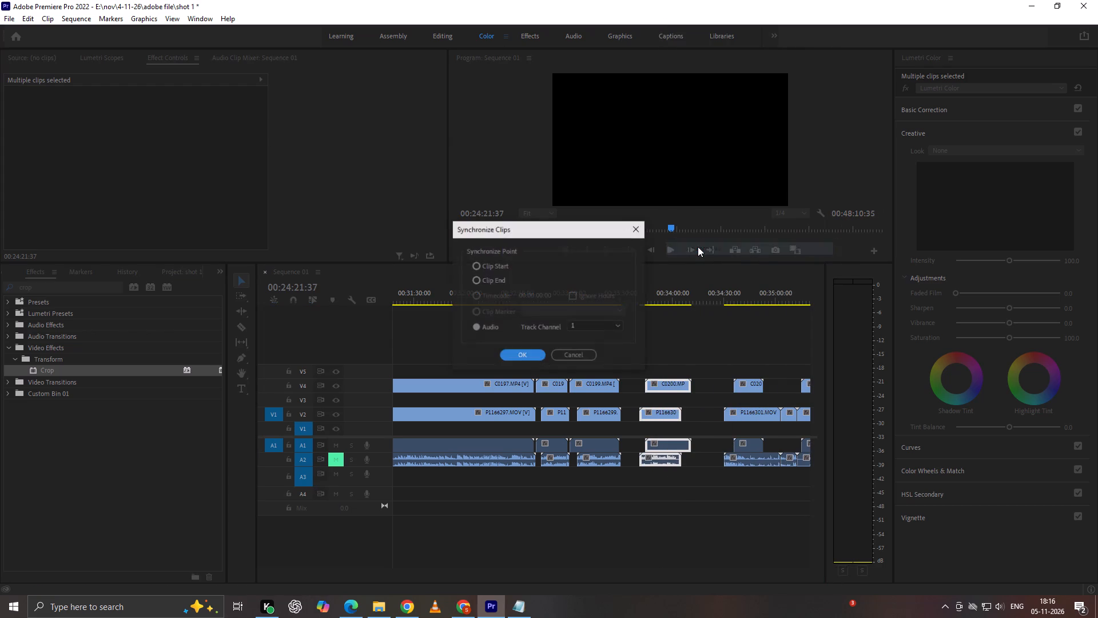
key("Return")
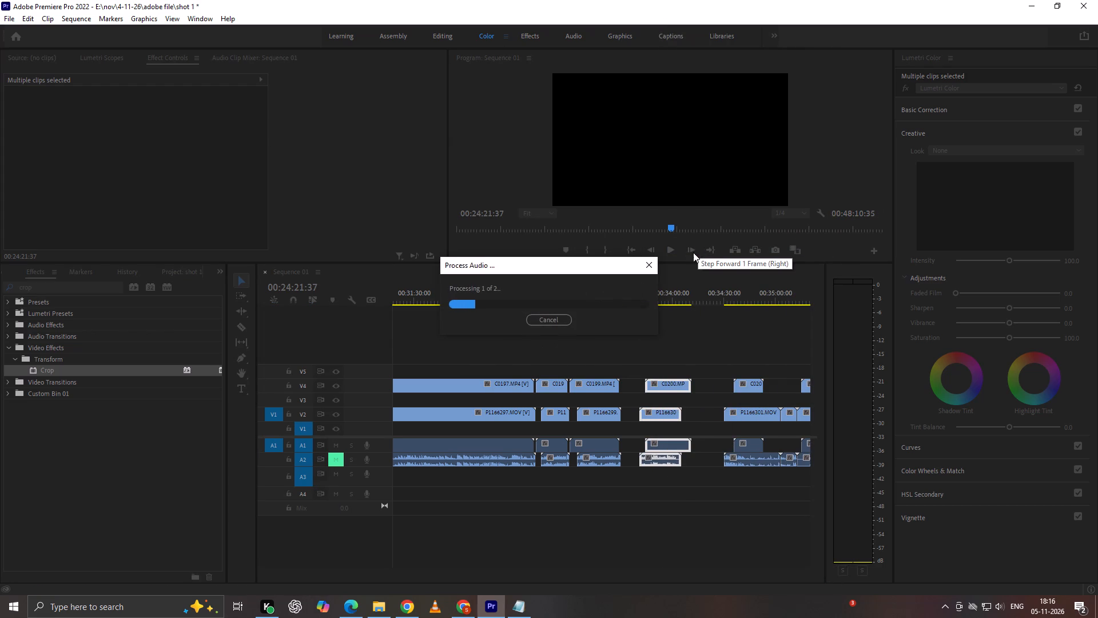
left_click_drag(669, 385, 649, 385)
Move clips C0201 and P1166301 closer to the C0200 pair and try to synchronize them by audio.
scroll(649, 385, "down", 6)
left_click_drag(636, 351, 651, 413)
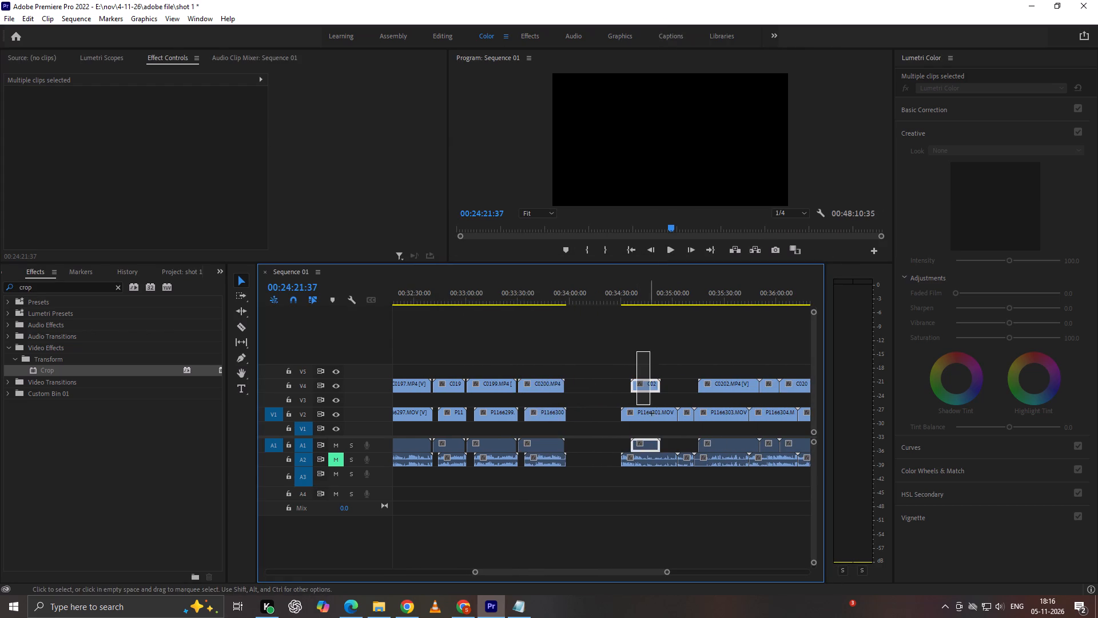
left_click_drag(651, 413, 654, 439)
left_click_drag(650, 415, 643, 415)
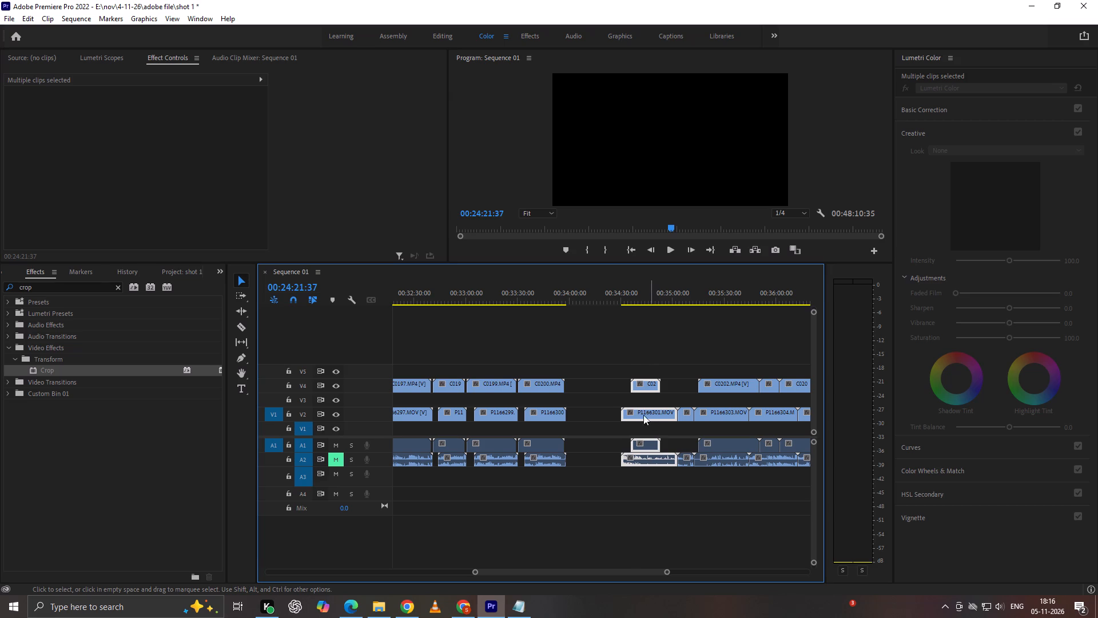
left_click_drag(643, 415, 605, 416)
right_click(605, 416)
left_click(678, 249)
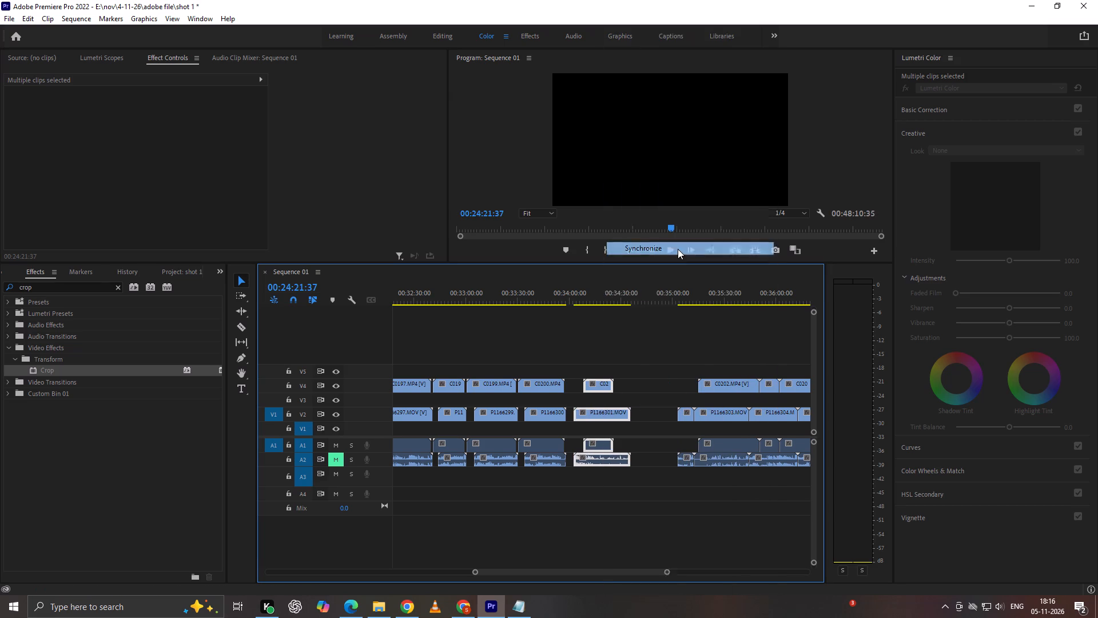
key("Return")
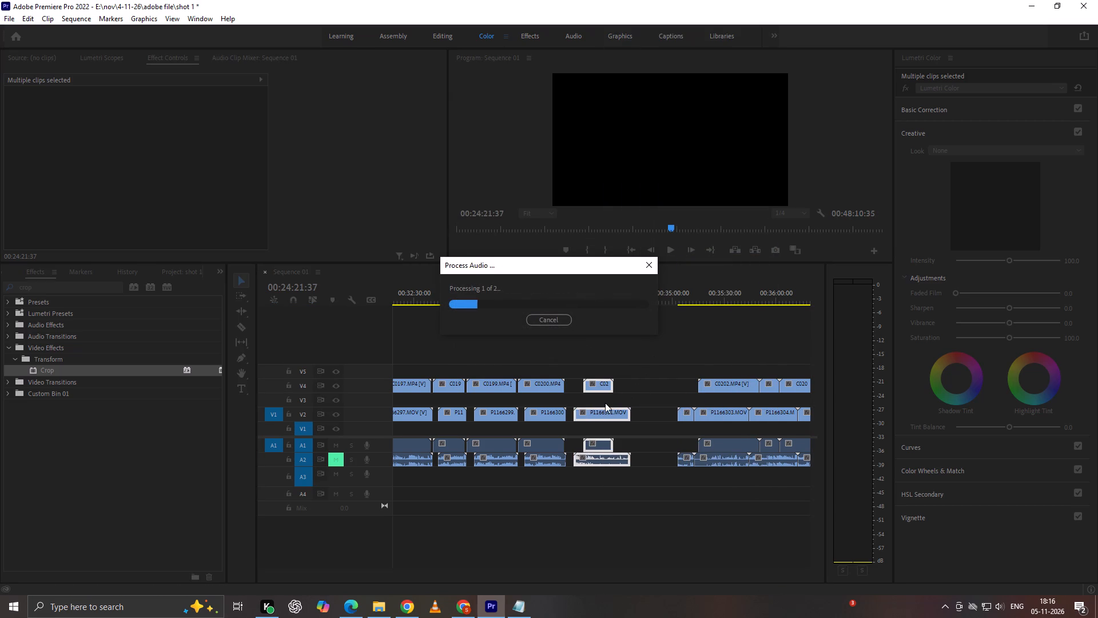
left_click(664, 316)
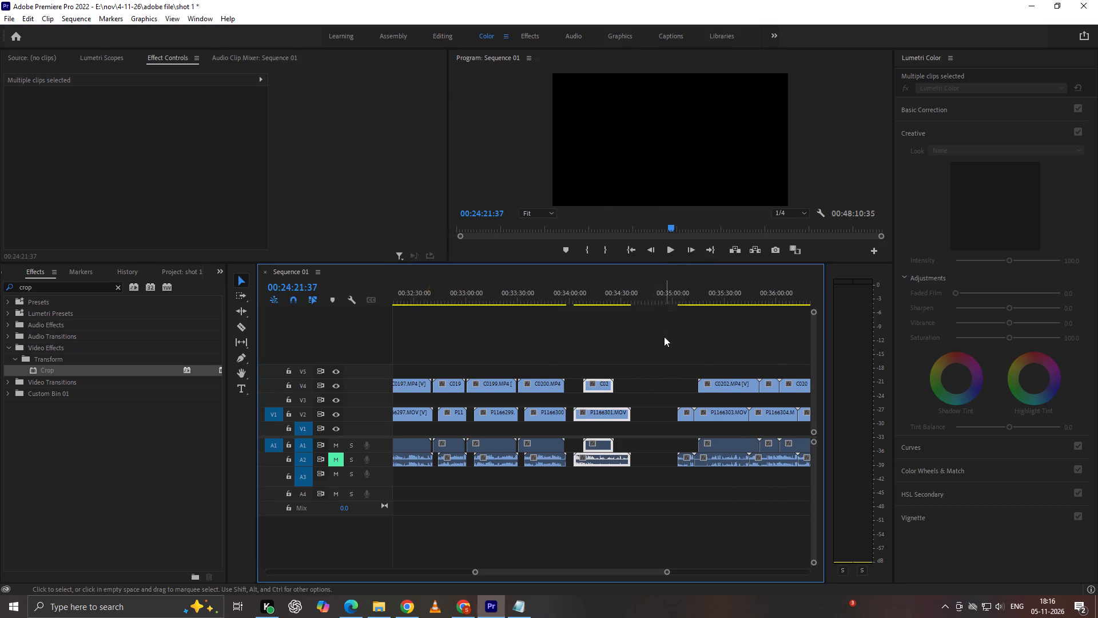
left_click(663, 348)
Place clip C0201 on its own directly after C0200 on V4.
left_click_drag(606, 379, 590, 380)
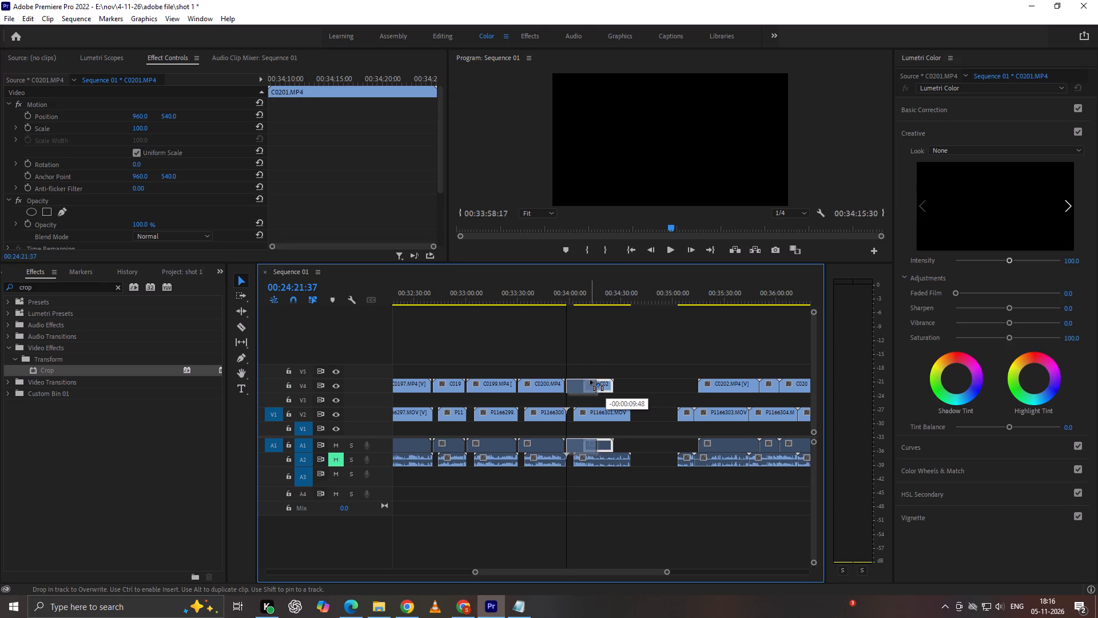
left_click_drag(590, 380, 590, 380)
Pair clip C0202 with P1166301, synchronize them by audio, and place the pair directly after C0201.
left_click_drag(593, 413, 627, 413)
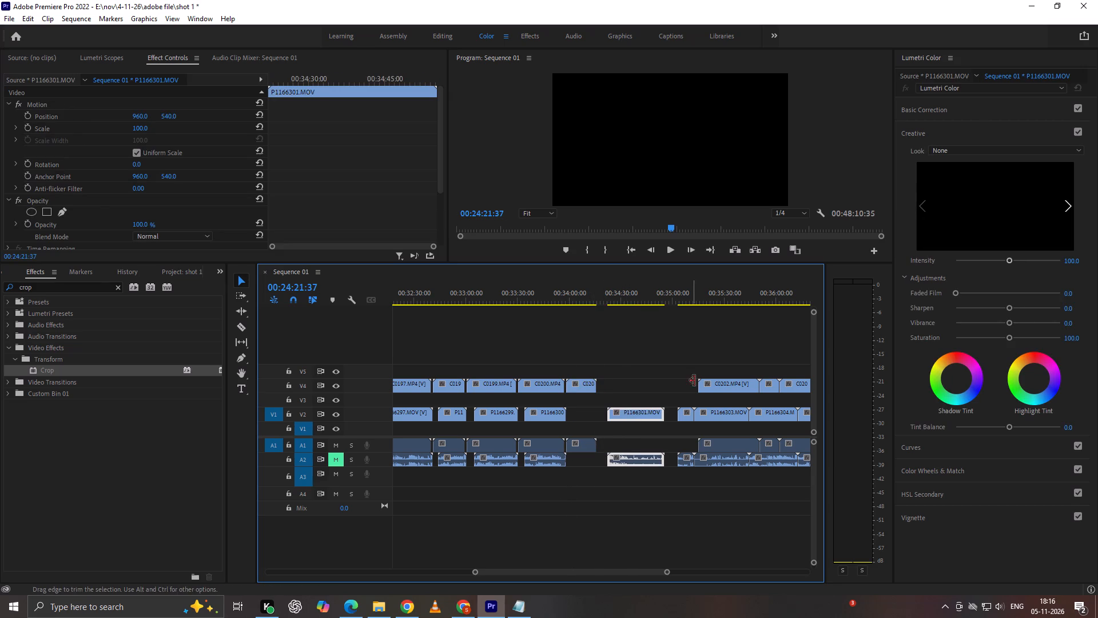
left_click_drag(731, 381, 636, 386)
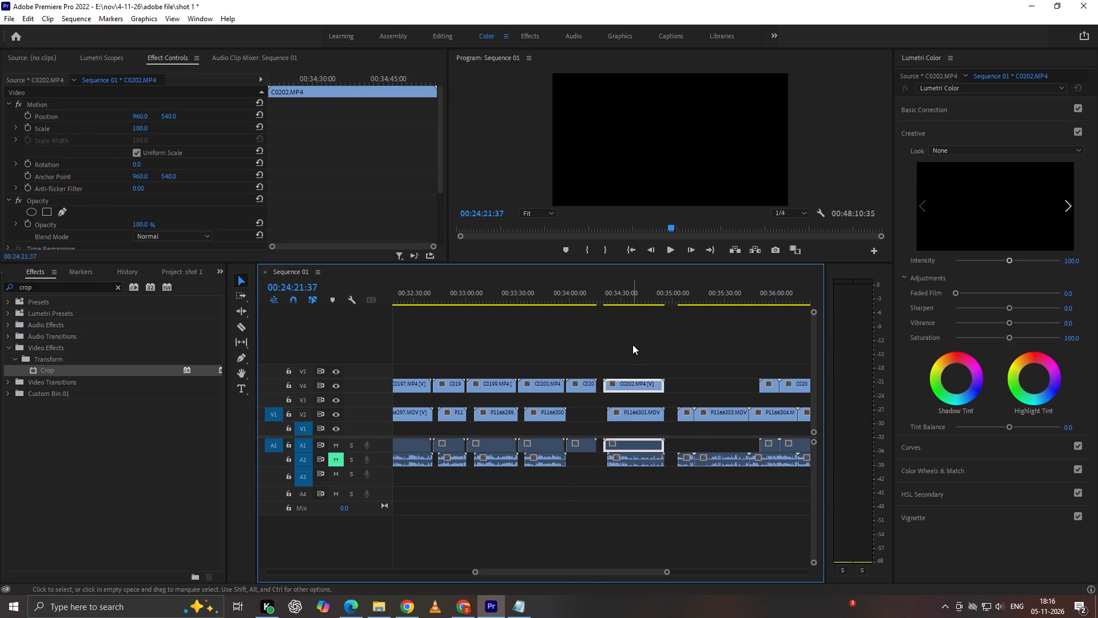
left_click_drag(632, 344, 650, 447)
right_click(645, 410)
left_click(690, 253)
key("Return")
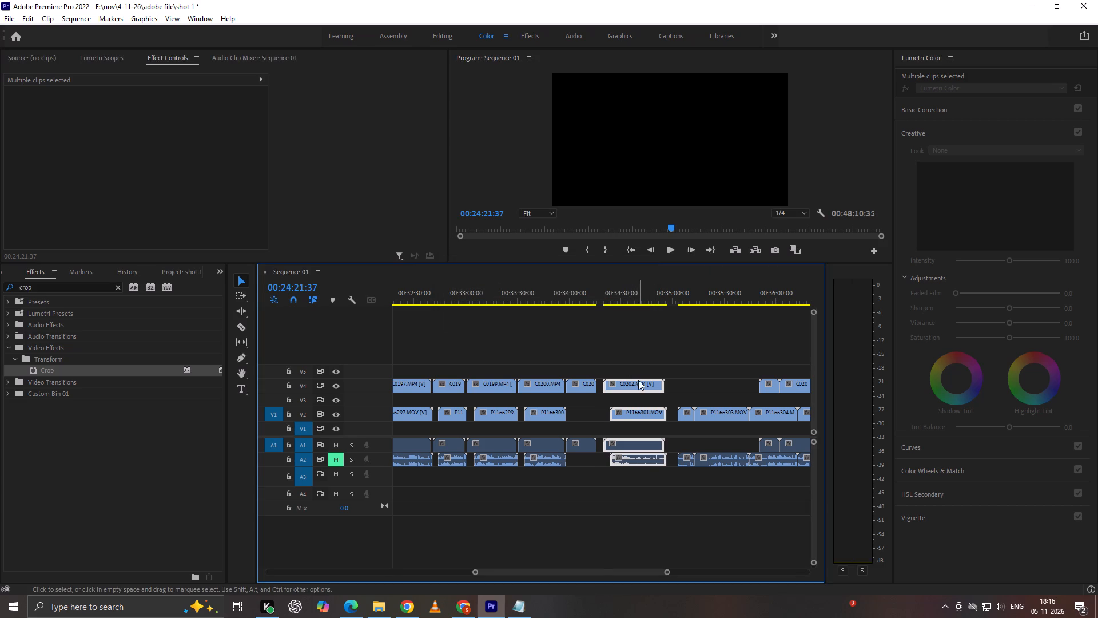
left_click_drag(638, 380, 632, 380)
Move C0203 over the short close-up clip following P1166301, place both directly after the C0202 pair, and synchronize them by audio.
scroll(632, 380, "down", 7)
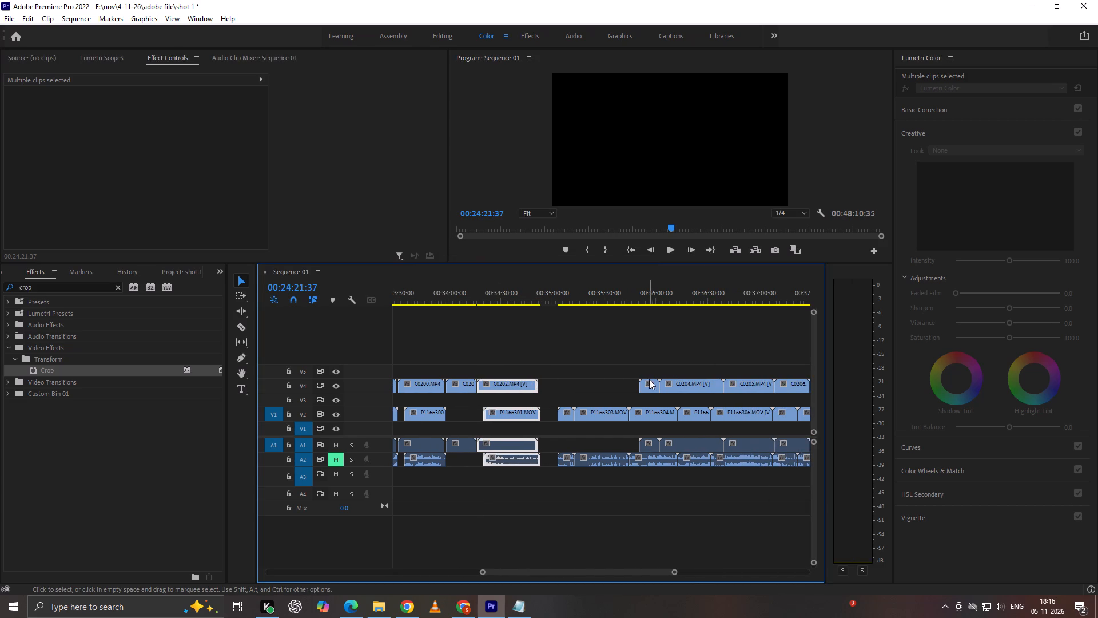
left_click_drag(650, 381, 567, 383)
left_click_drag(563, 352, 562, 432)
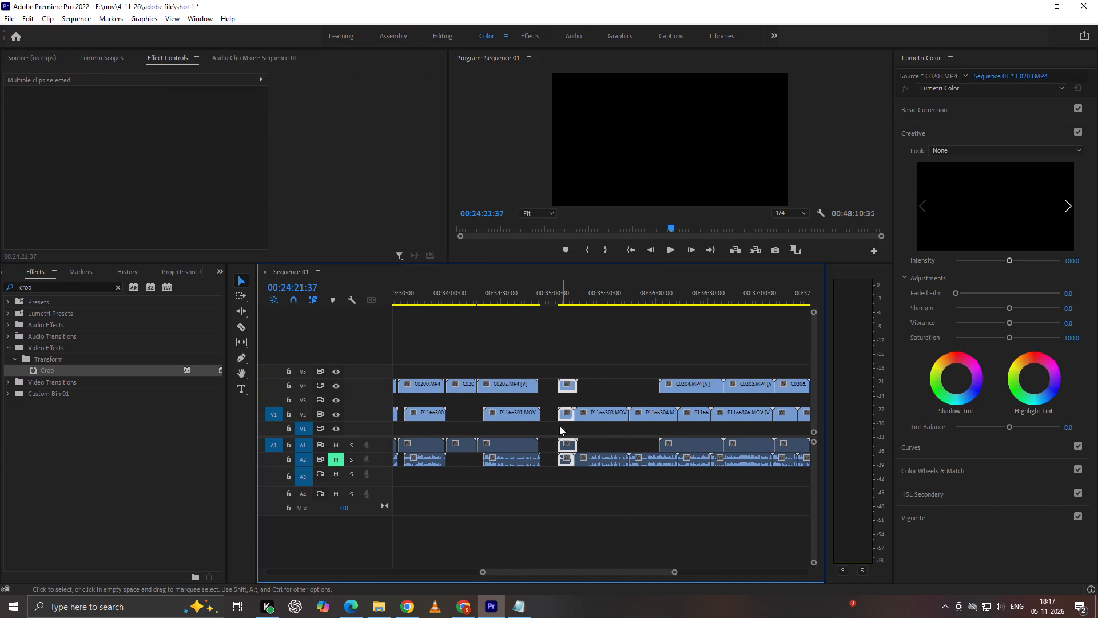
left_click_drag(563, 414, 547, 411)
right_click(547, 411)
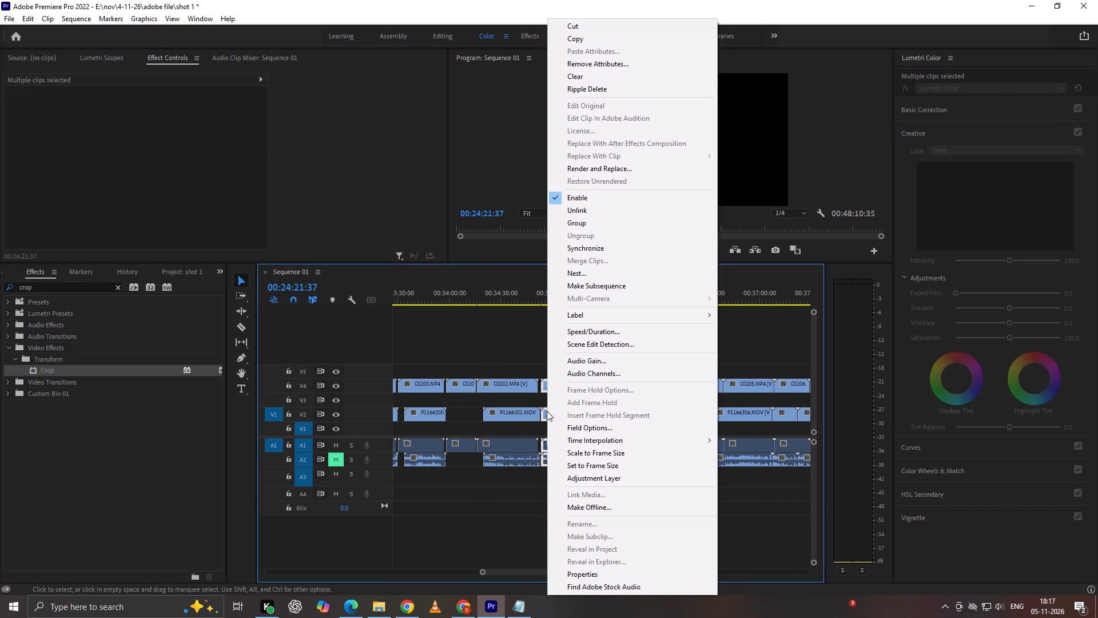
left_click(622, 245)
left_click(528, 356)
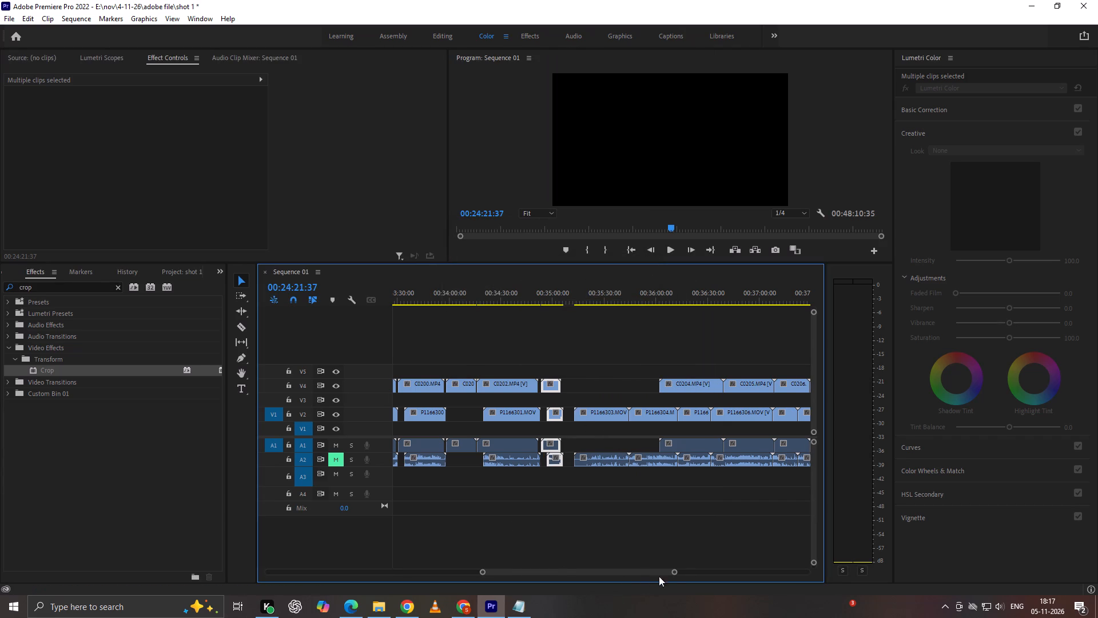
Shift all remaining V2 close-up clips from P1166303 onward later so they start roughly in line with C0204 on V4.
left_click_drag(678, 571, 823, 564)
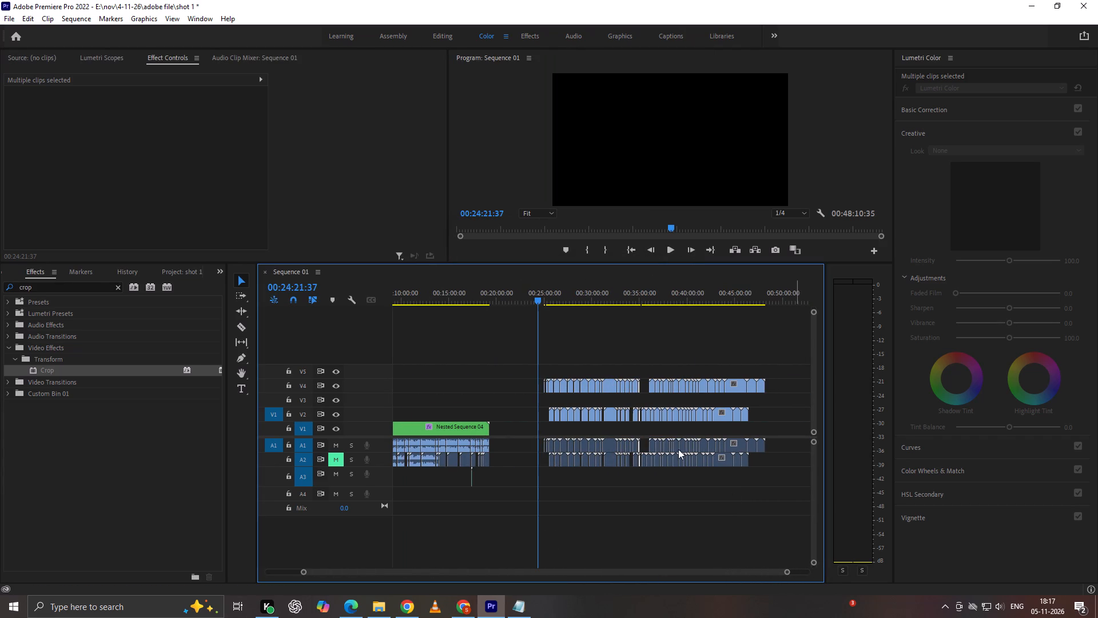
scroll(672, 422, "down", 7)
left_click_drag(744, 415, 606, 415)
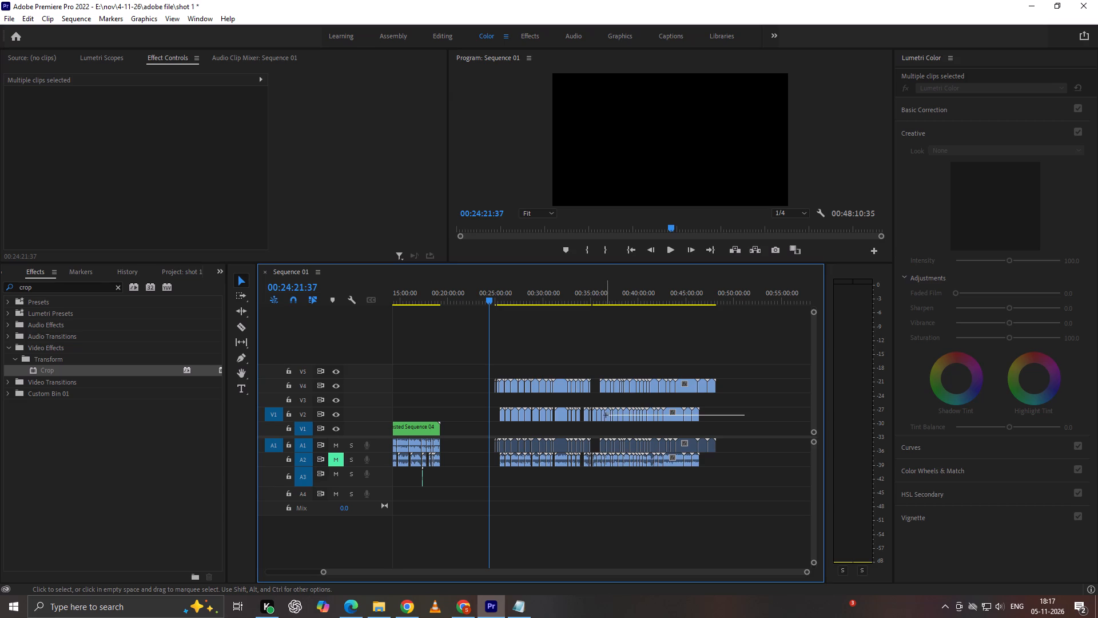
left_click_drag(606, 415, 596, 417)
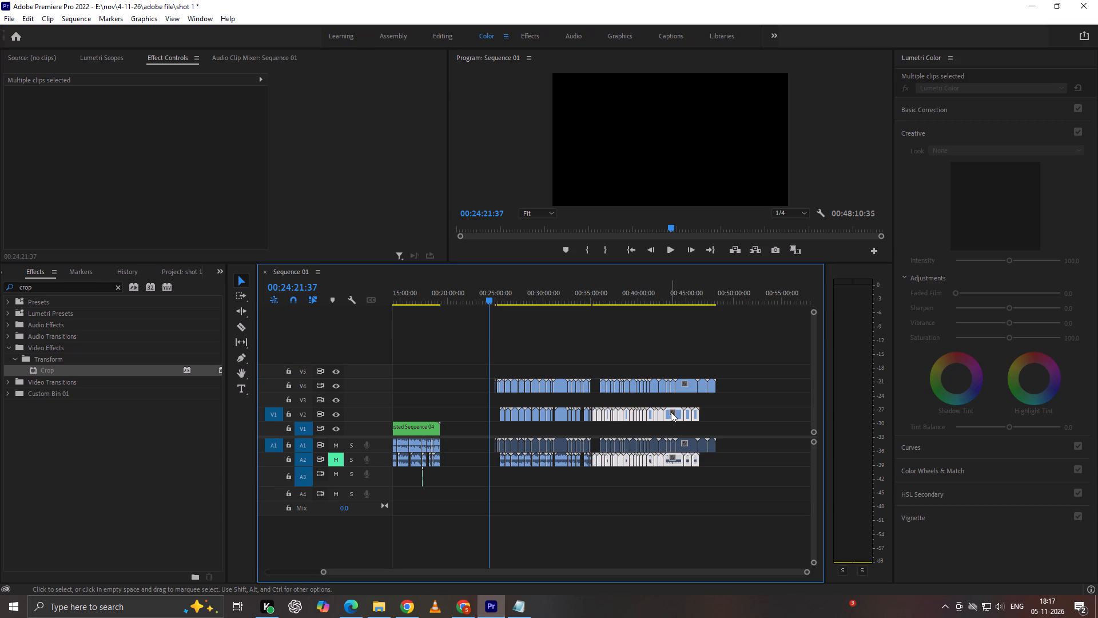
left_click_drag(671, 412, 678, 411)
left_click(654, 348)
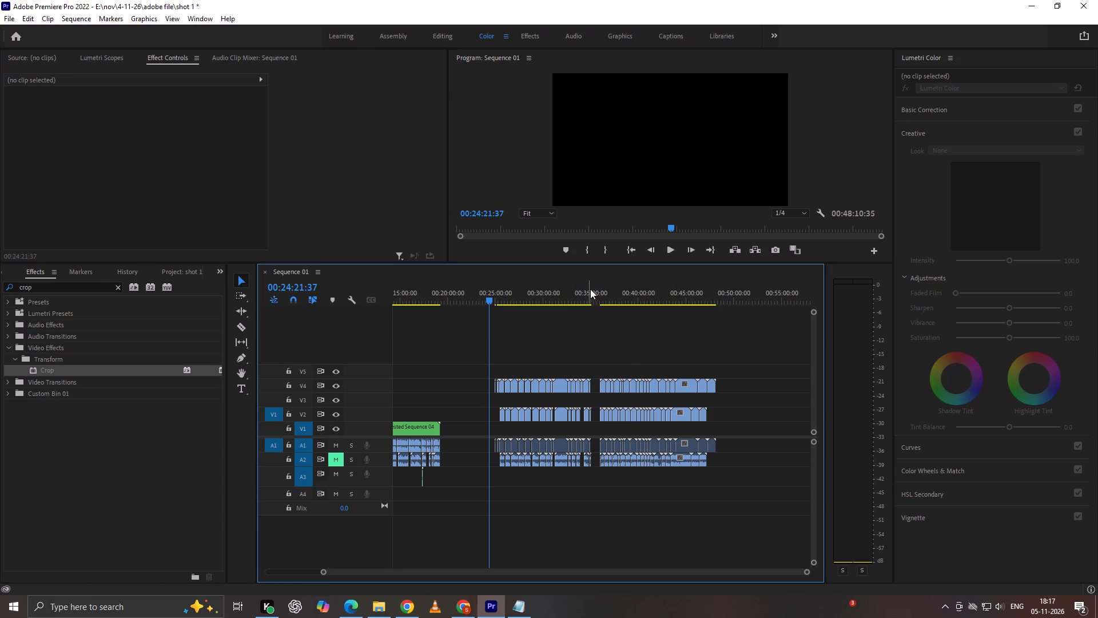
Move clips C0204 and P1166303 closer to the C0203 pair and synchronize them by audio.
left_click(592, 291)
left_click_drag(805, 569, 695, 567)
scroll(650, 522, "down", 3)
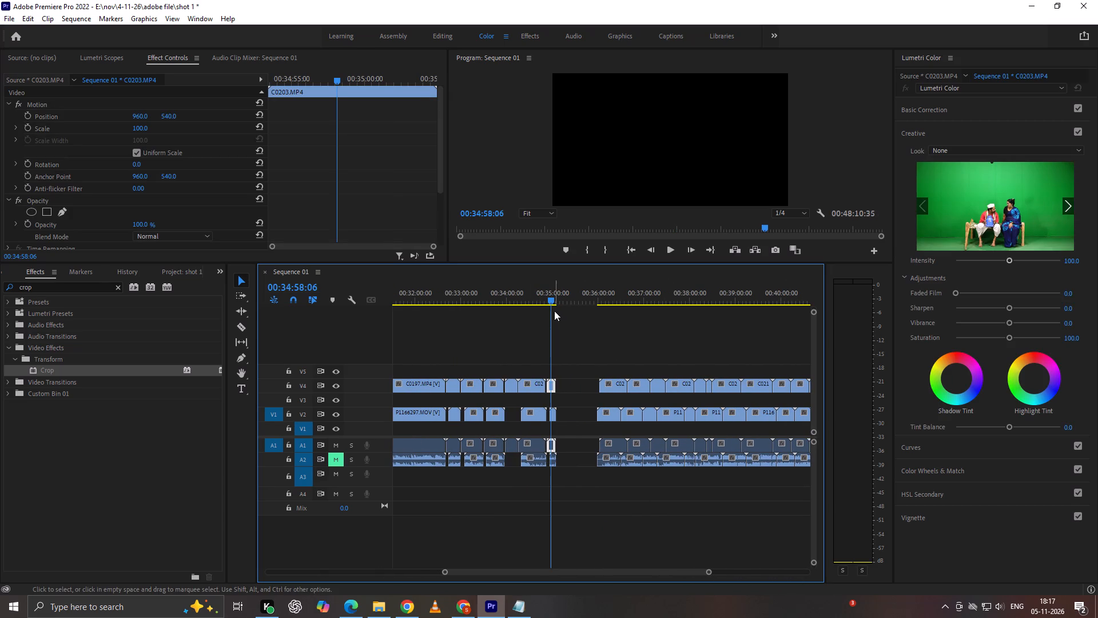
left_click(560, 296)
left_click_drag(589, 346, 601, 425)
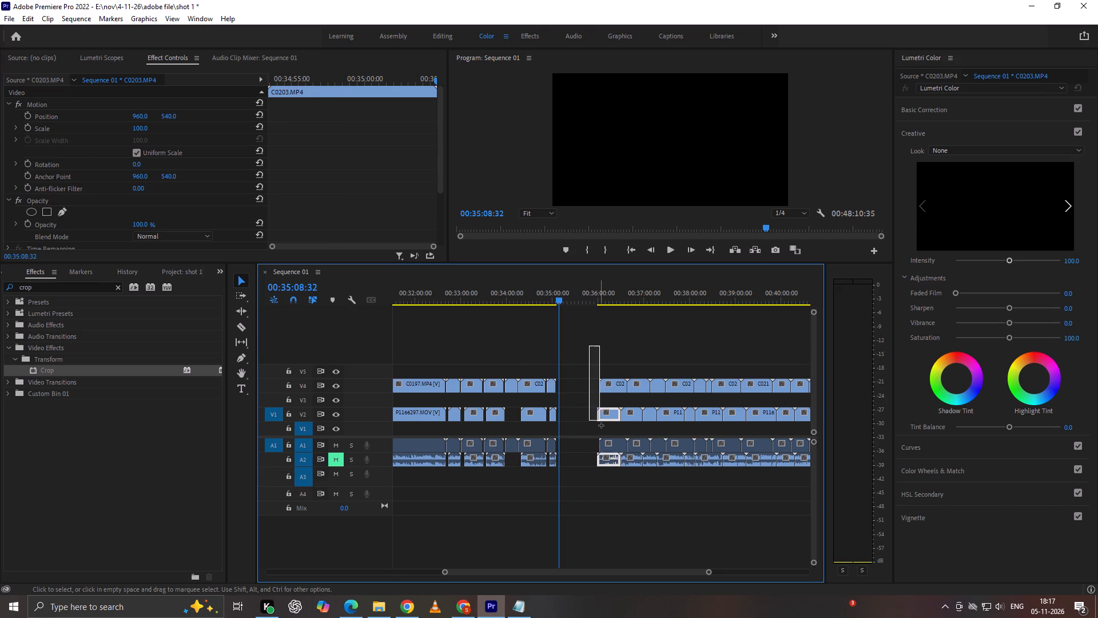
left_click_drag(601, 425, 606, 431)
left_click_drag(605, 416, 578, 416)
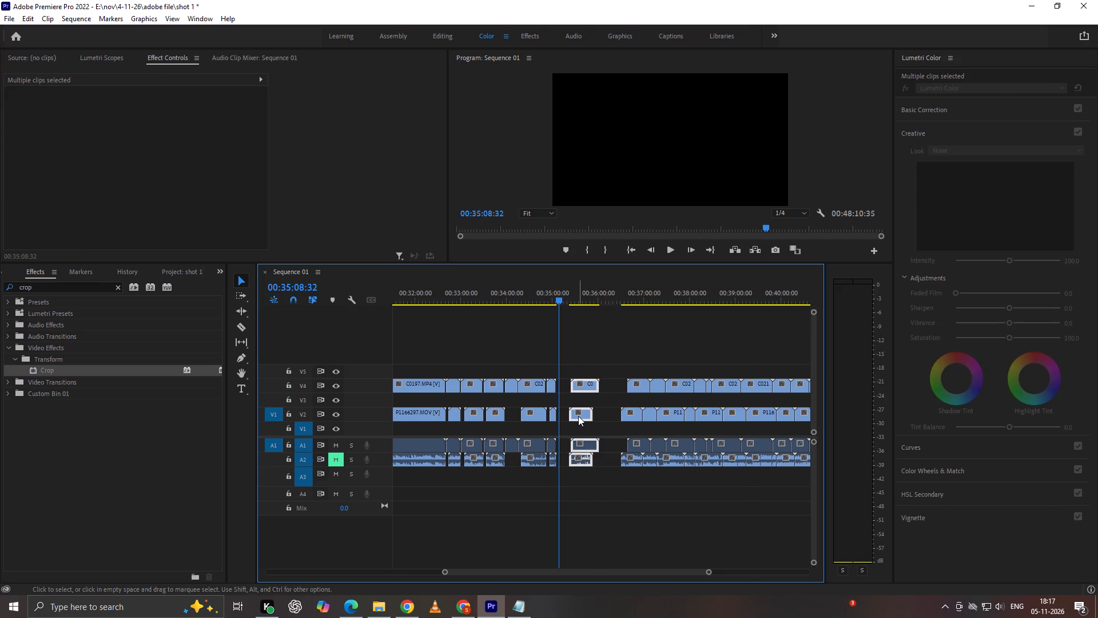
right_click(578, 416)
left_click(665, 244)
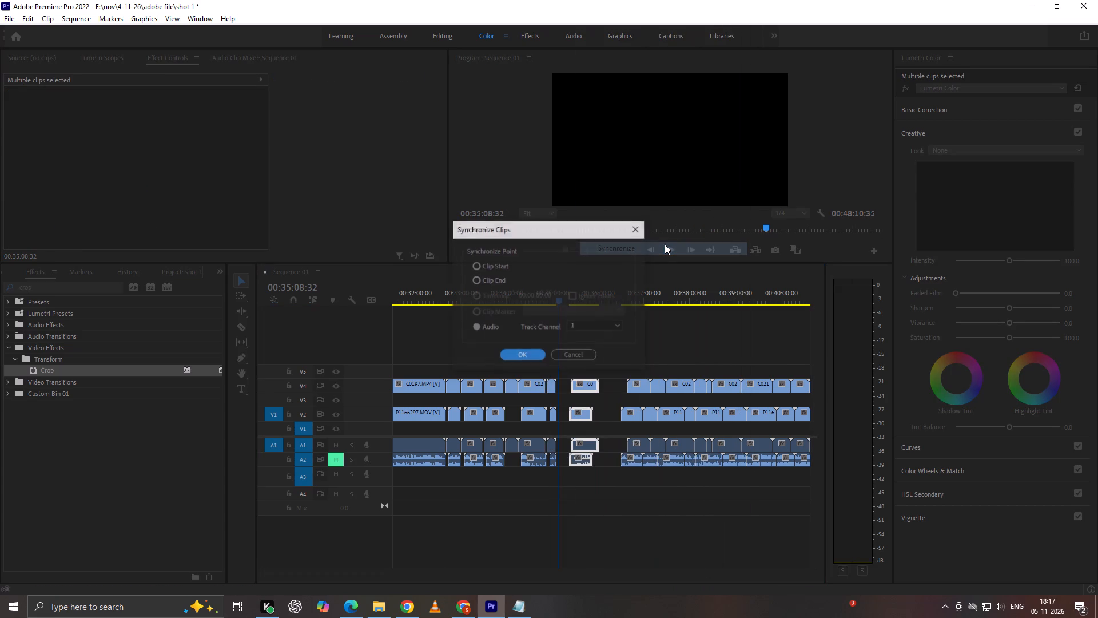
key("Return")
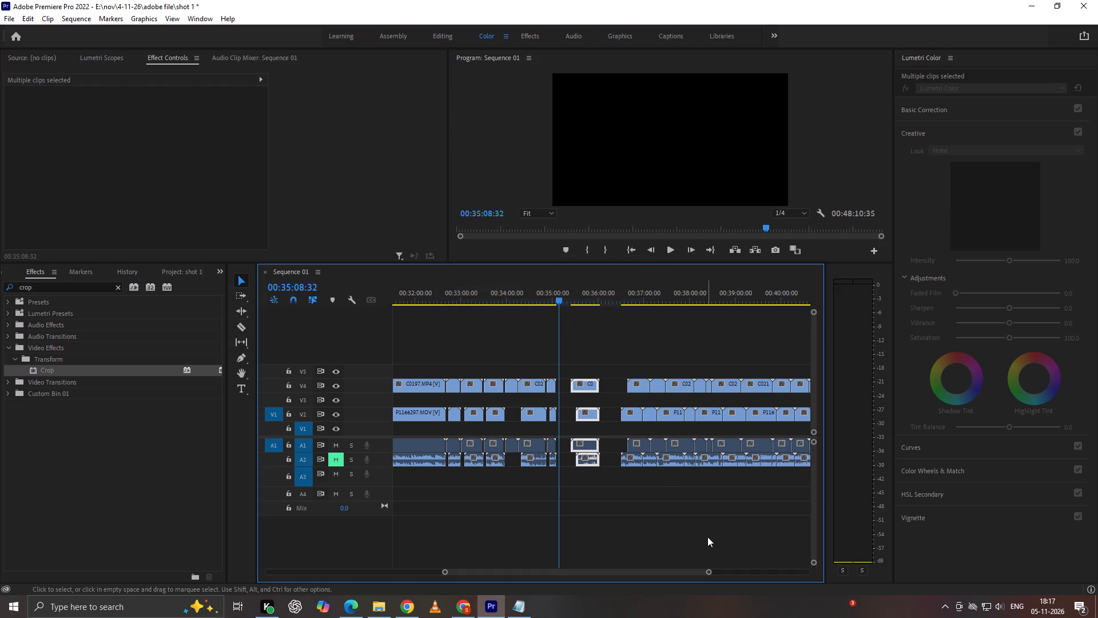
Place the synchronized C0204 and P1166303 pair directly after the C0203 pair.
left_click(705, 569)
left_click_drag(707, 572, 687, 571)
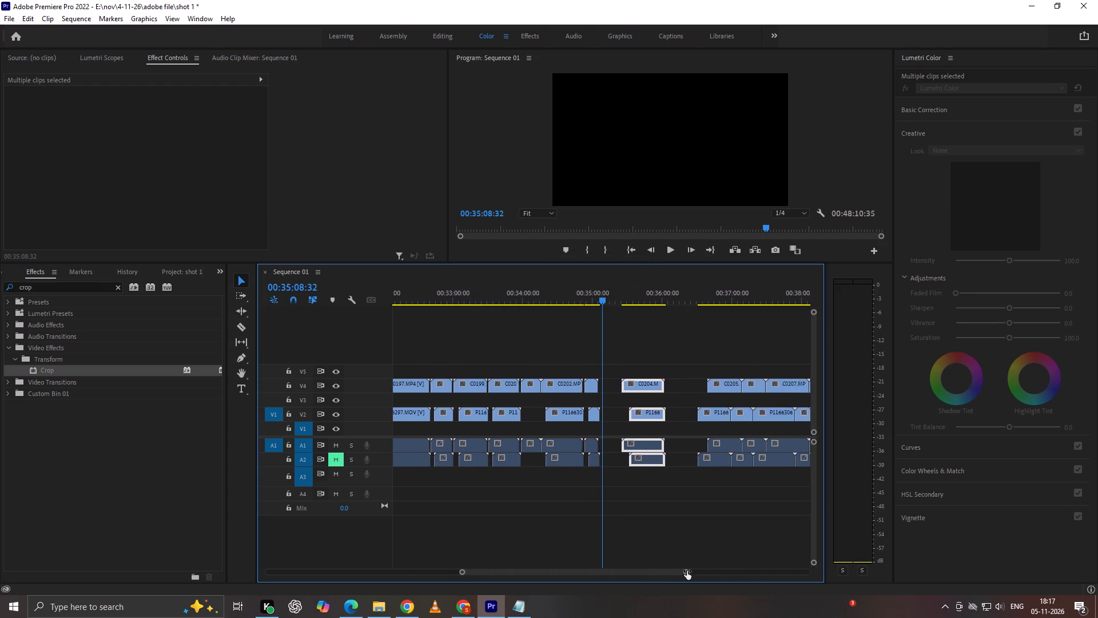
left_click_drag(687, 571, 661, 568)
scroll(661, 542, "down", 7)
scroll(661, 542, "up", 1)
scroll(661, 542, "down", 2)
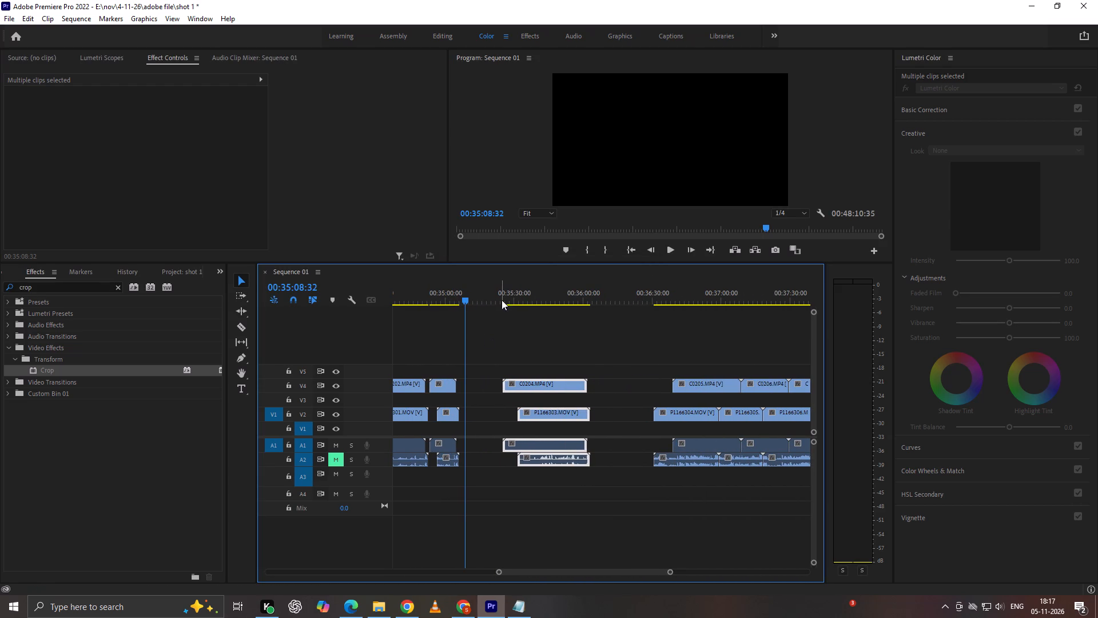
left_click_drag(535, 387, 492, 388)
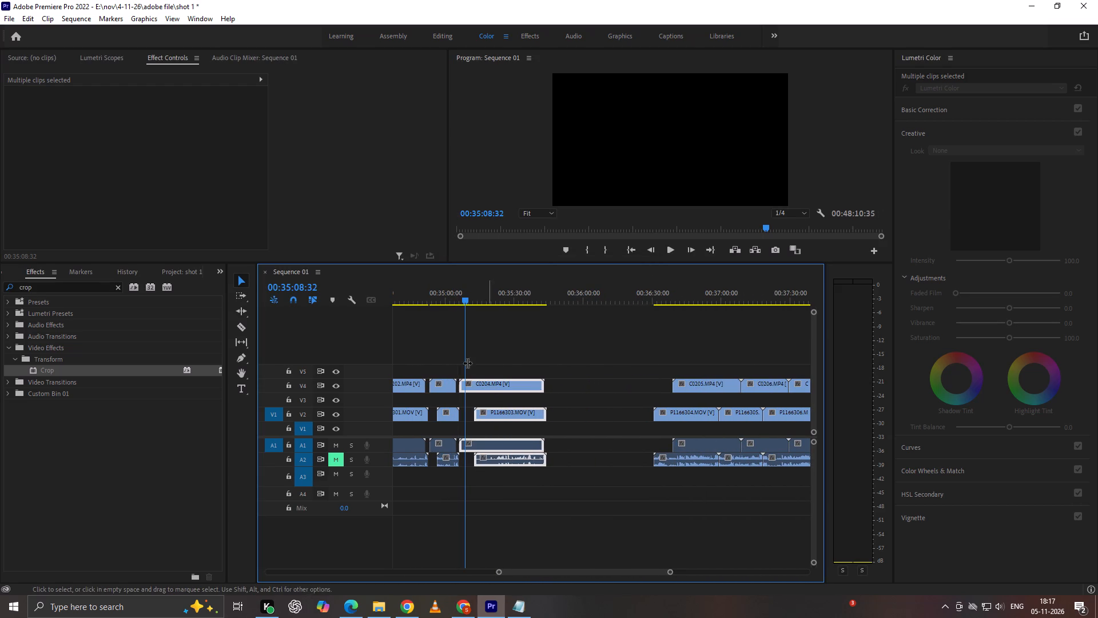
Synchronize clips C0205 and P1166304 by audio and place the pair directly after the C0204 pair.
left_click(428, 297)
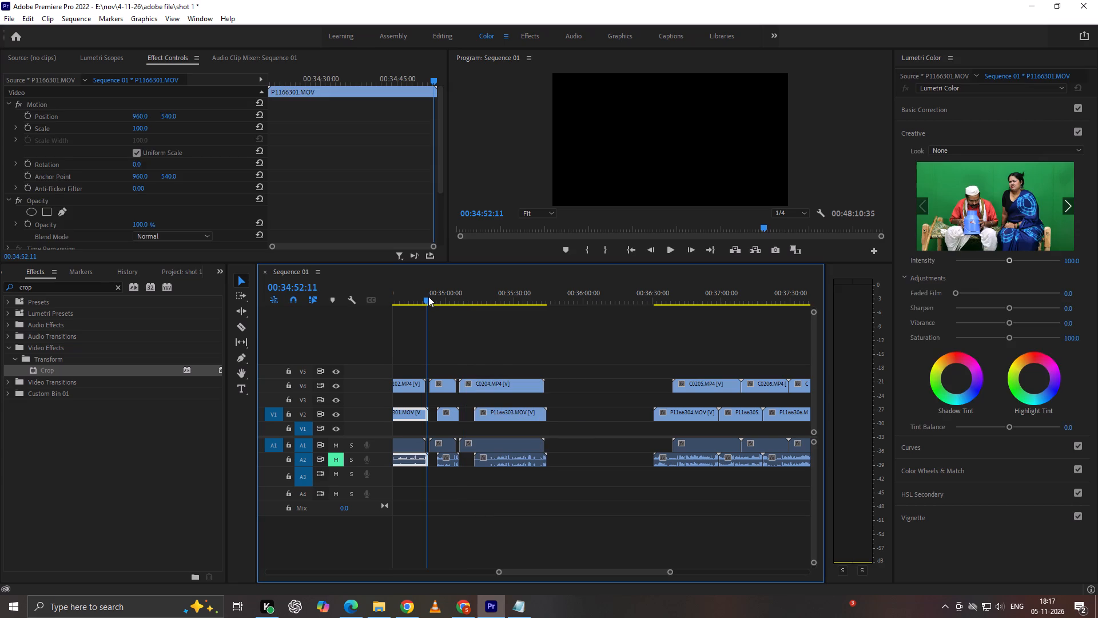
left_click(589, 363)
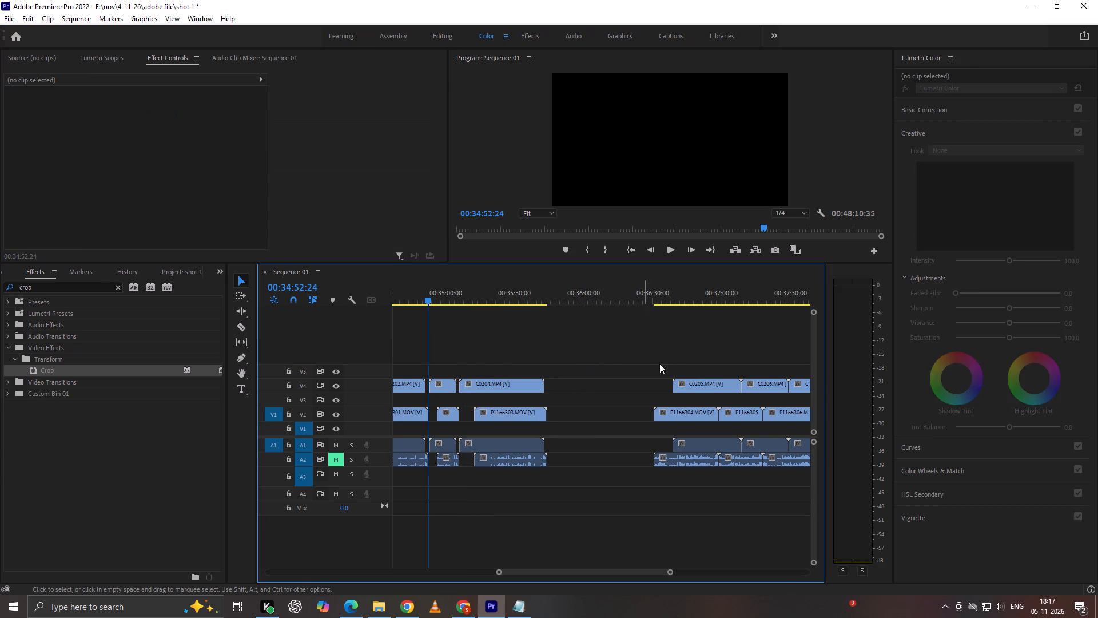
left_click_drag(654, 349, 677, 421)
left_click_drag(683, 418, 575, 414)
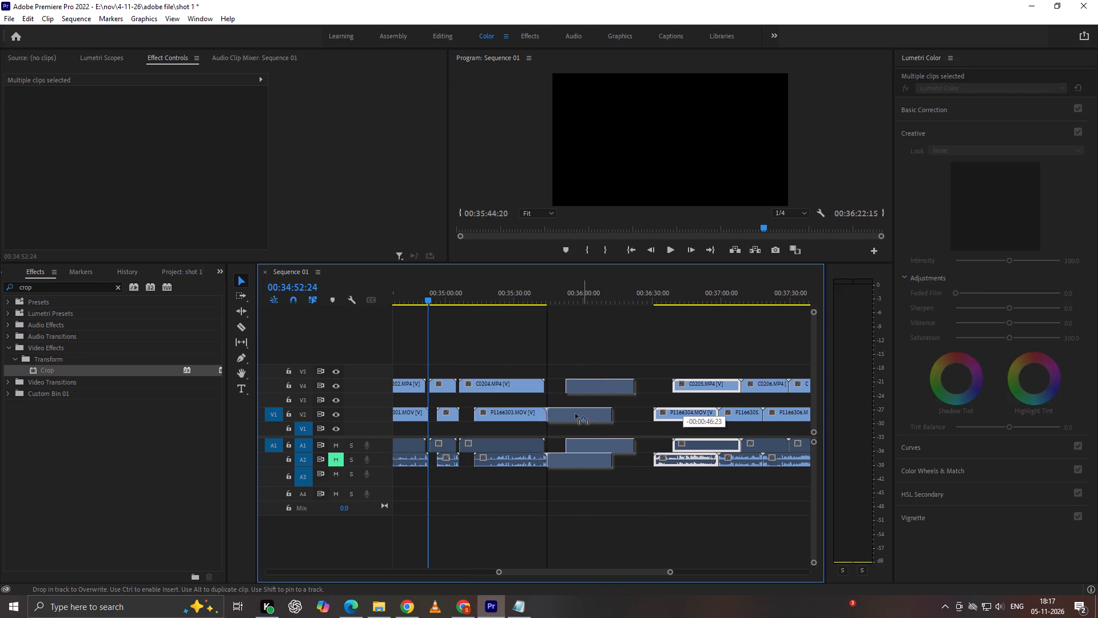
left_click_drag(575, 414, 586, 415)
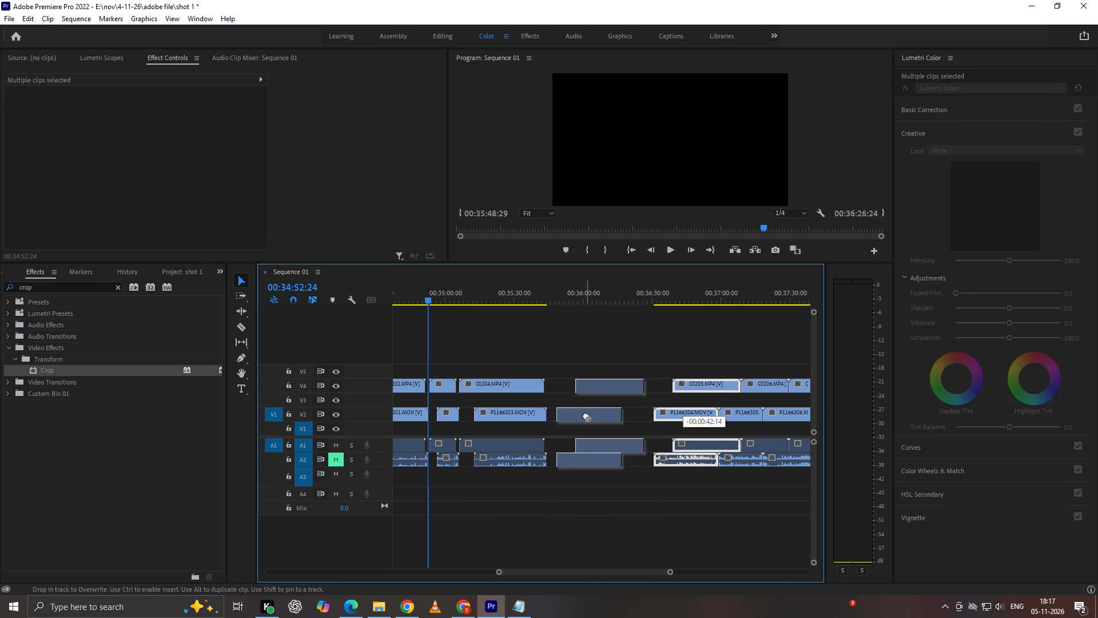
right_click(586, 415)
left_click(671, 245)
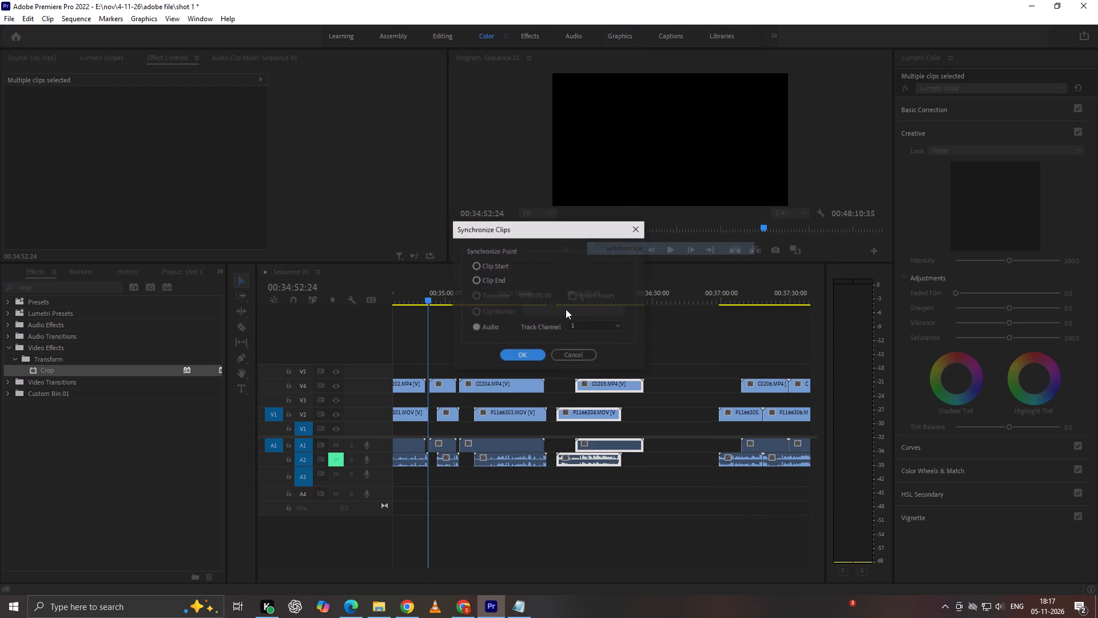
left_click(535, 357)
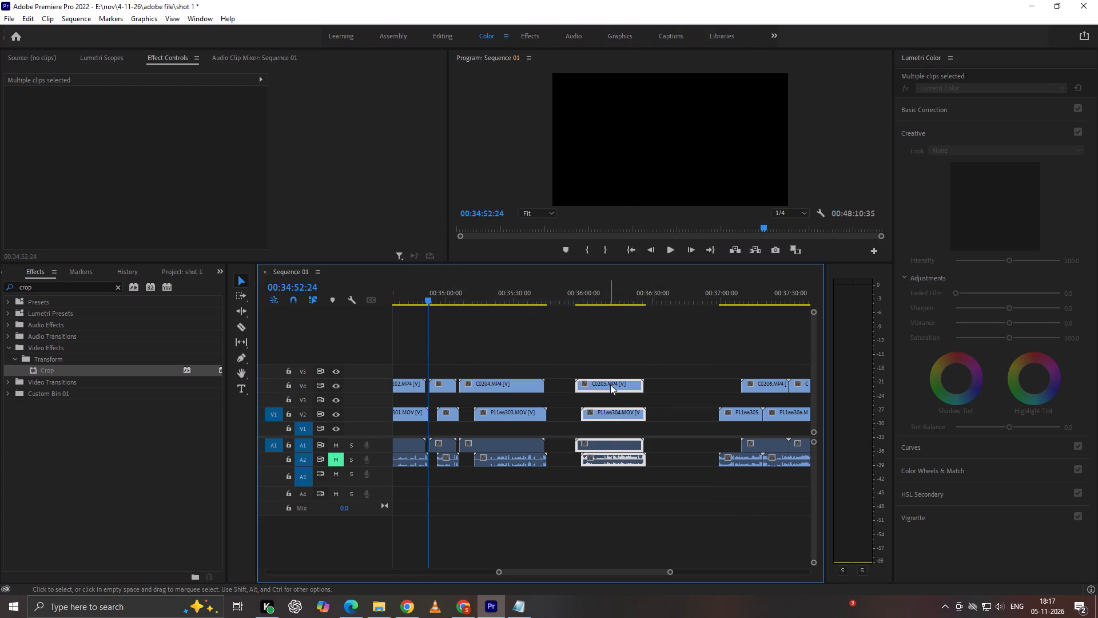
left_click_drag(612, 386, 588, 386)
Synchronize clips C0206 and P1166305 by audio and place the pair directly after the C0205 pair.
scroll(588, 386, "down", 6)
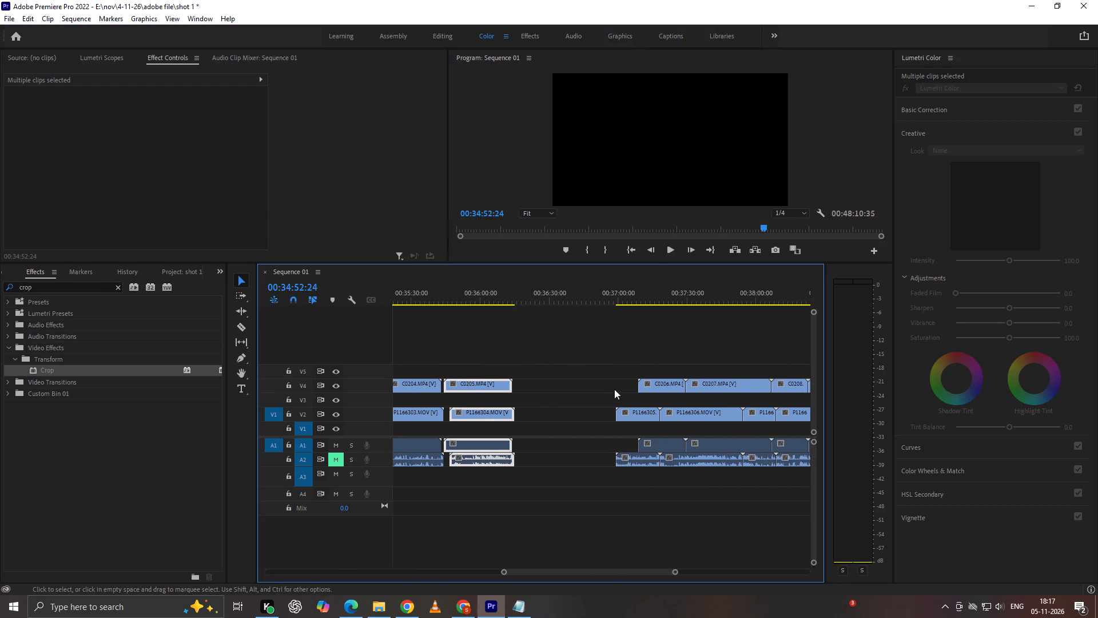
left_click_drag(624, 350, 655, 420)
left_click_drag(653, 415, 586, 414)
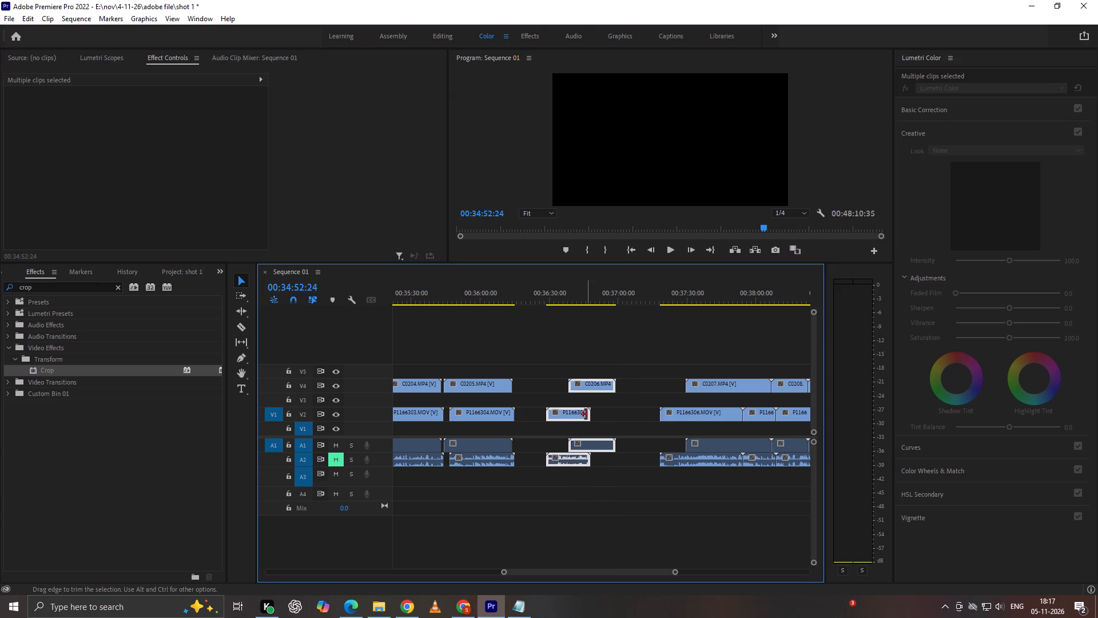
right_click(586, 414)
left_click(643, 250)
key("Return")
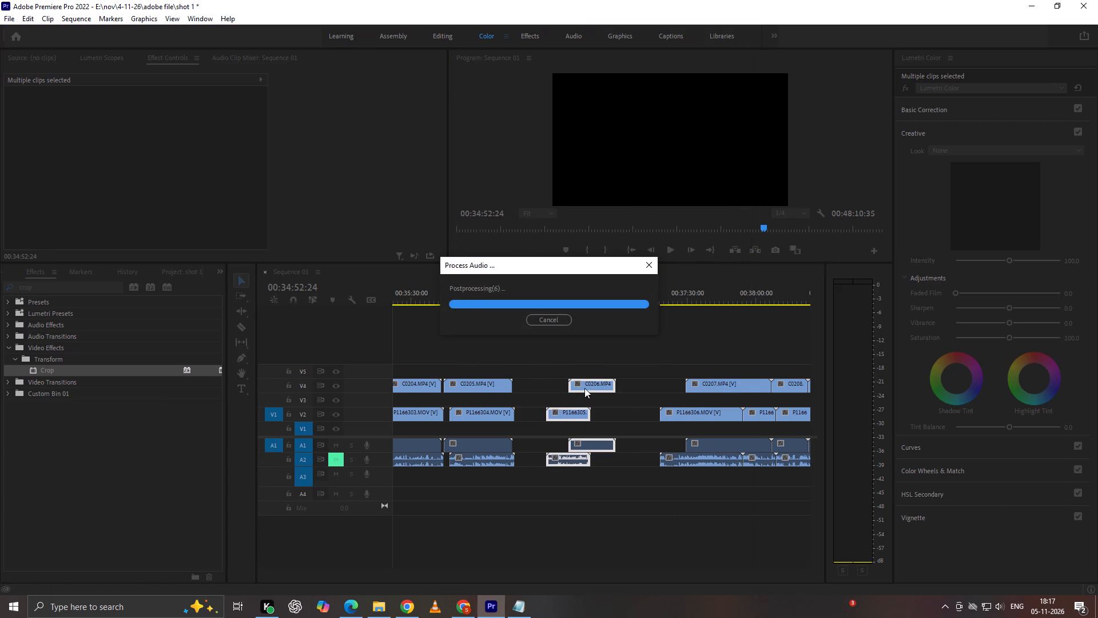
left_click_drag(594, 387, 543, 386)
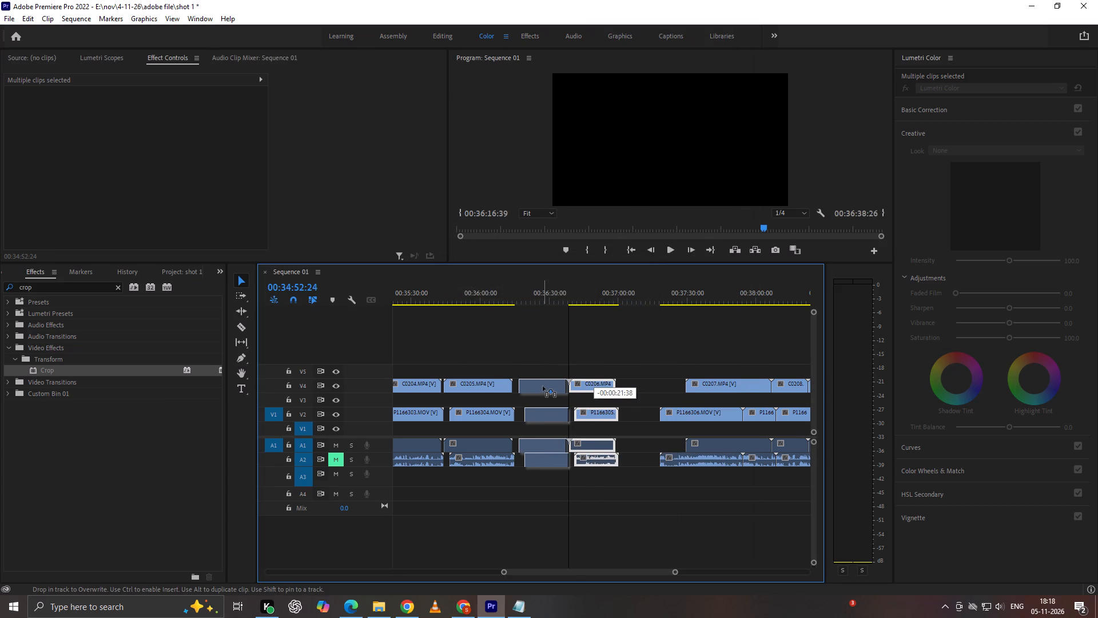
left_click_drag(543, 386, 540, 385)
Synchronize clips C0207 and P1166306 by audio and place the pair directly after the C0206 pair.
left_click_drag(649, 339, 709, 423)
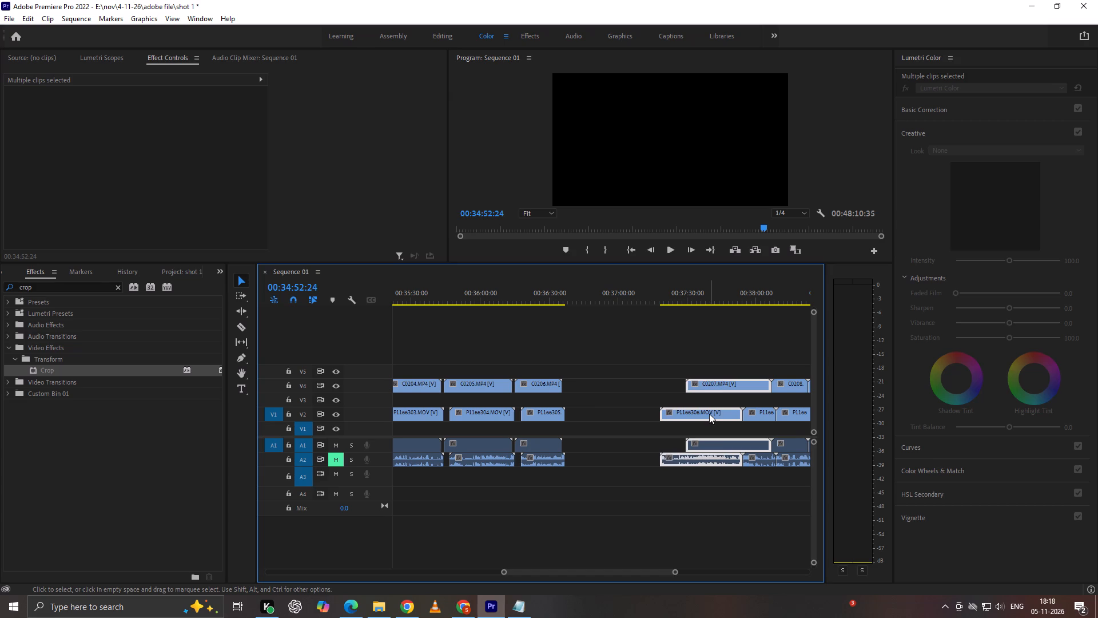
left_click_drag(709, 414, 619, 415)
right_click(619, 415)
left_click(722, 243)
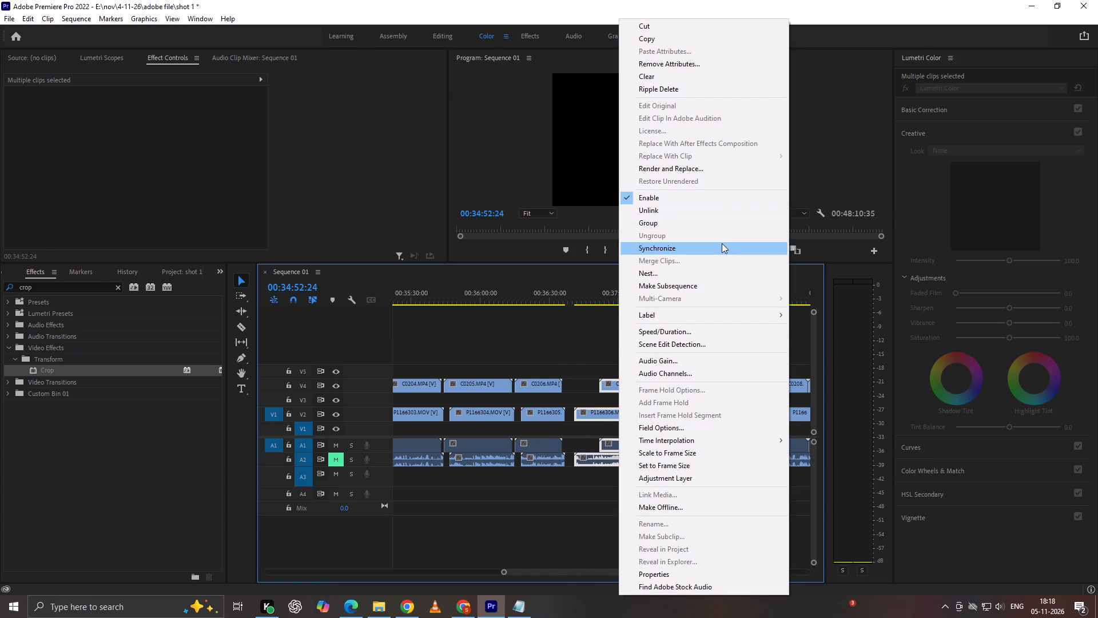
key("Return")
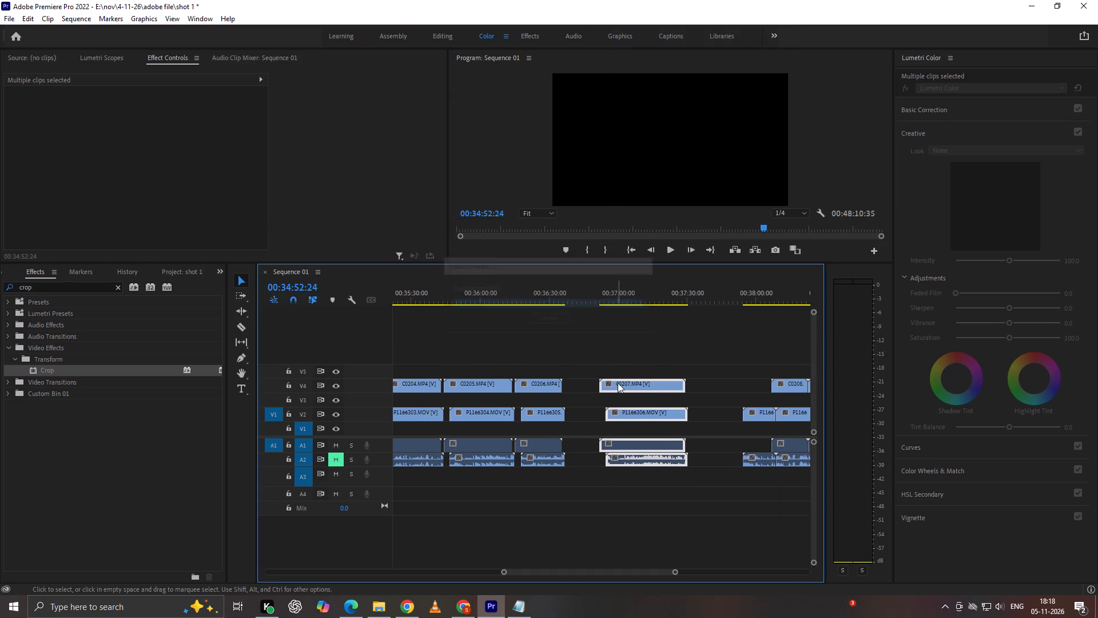
left_click_drag(630, 386, 602, 386)
Shift V4 clips C0208 through C0210 earlier so C0208 starts in line with the close-up clip before P1166308.
scroll(602, 386, "down", 8)
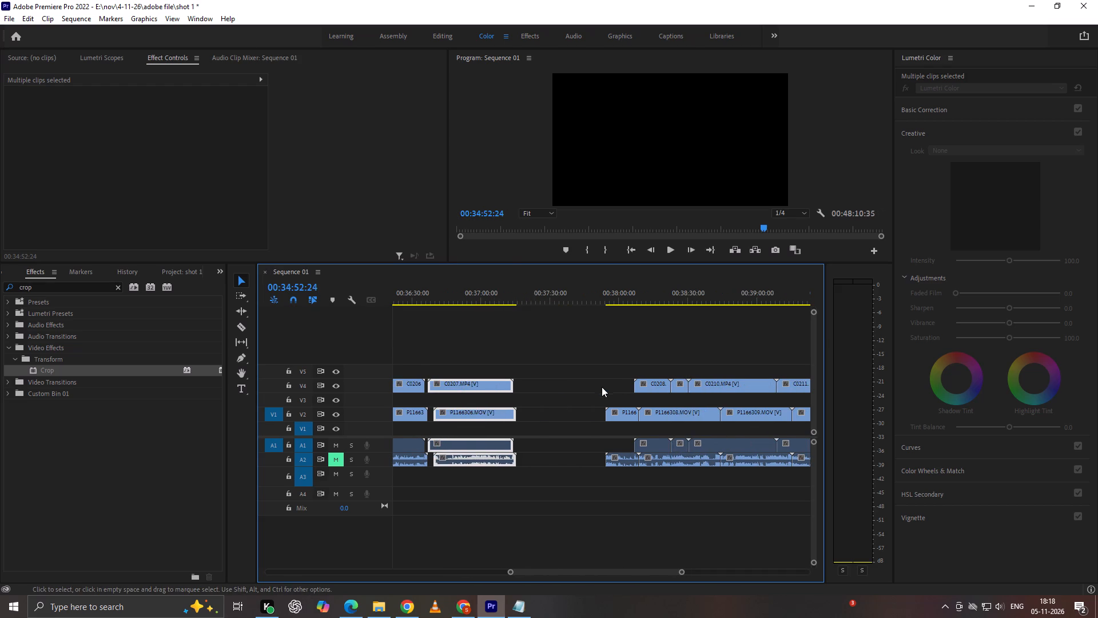
left_click_drag(643, 352, 702, 386)
left_click_drag(714, 385, 685, 388)
Place C0208 and the close-up clip before P1166308 directly after the C0207 pair and synchronize them by audio.
left_click(589, 357)
left_click_drag(564, 355, 614, 415)
left_click_drag(626, 411, 543, 411)
right_click(543, 411)
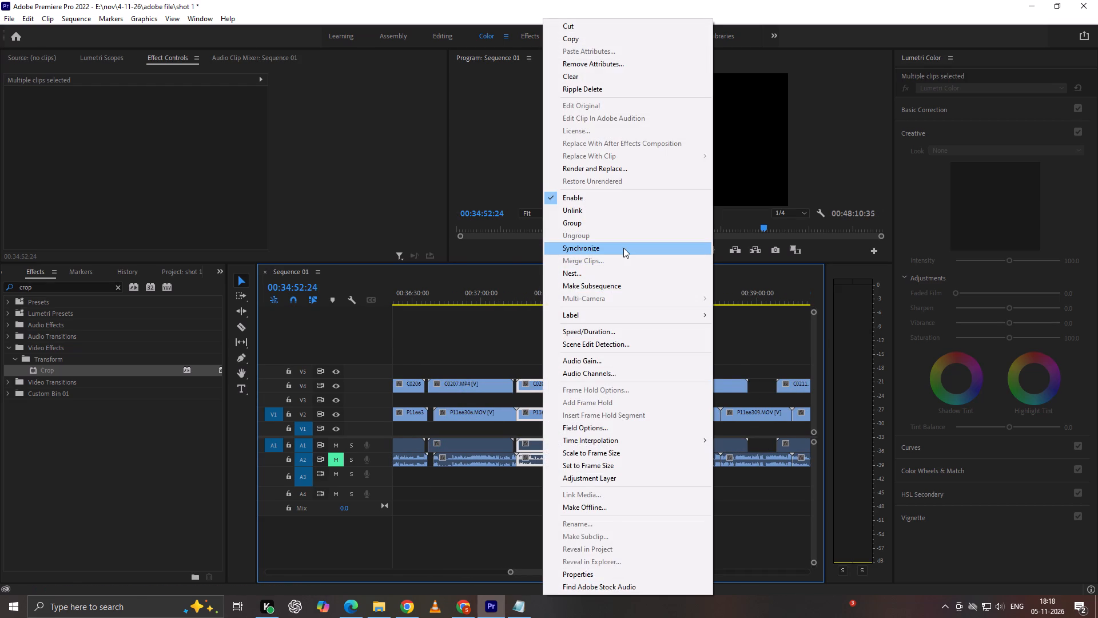
left_click(623, 248)
key("Return")
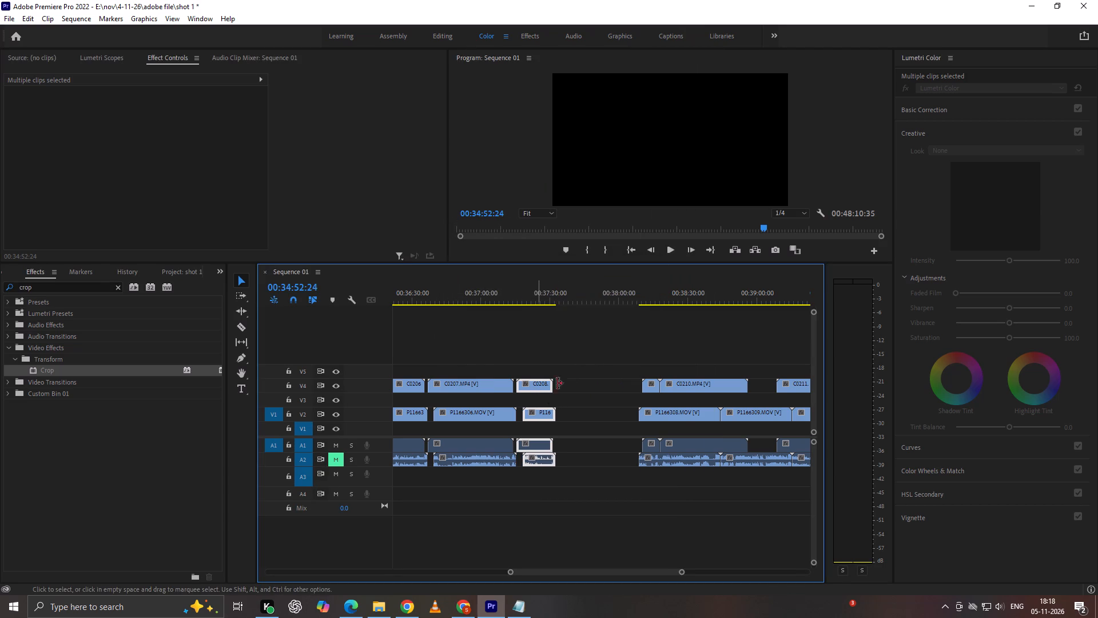
Move V4 clip C0209 earlier so it sits directly after C0208.
left_click_drag(648, 387, 567, 385)
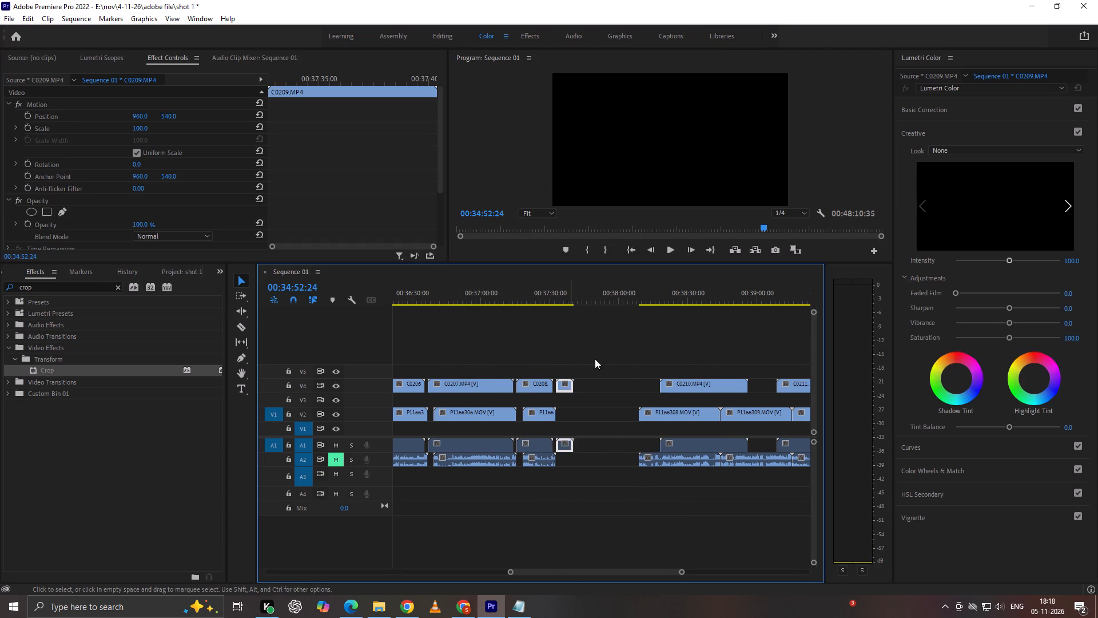
Align C0210 with the start of close-up clip P1166308, move the pair earlier to just after C0209 with a gap, and synchronize it by audio.
left_click_drag(631, 332, 671, 394)
left_click_drag(694, 391, 671, 387)
left_click_drag(623, 348, 671, 427)
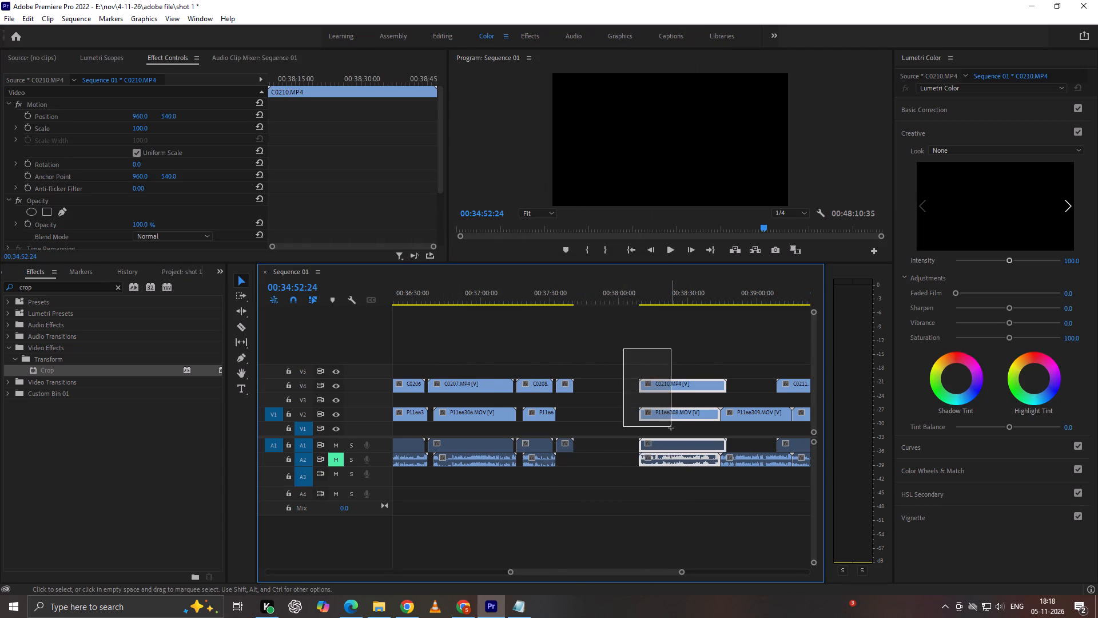
left_click_drag(671, 427, 670, 427)
left_click_drag(671, 411, 624, 411)
right_click(624, 411)
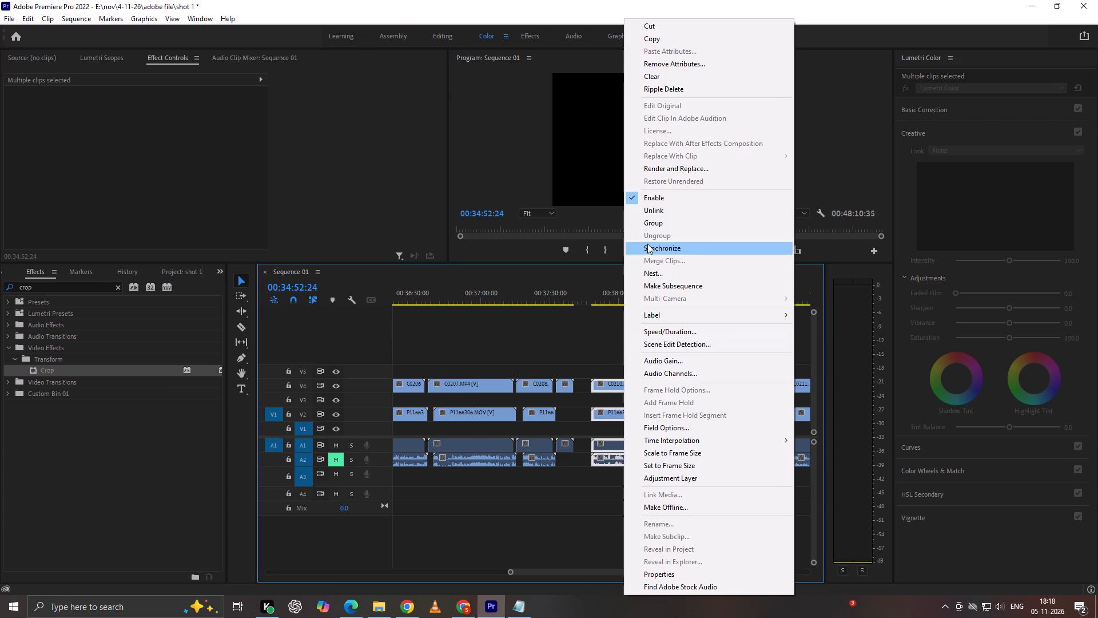
left_click(647, 243)
key("Return")
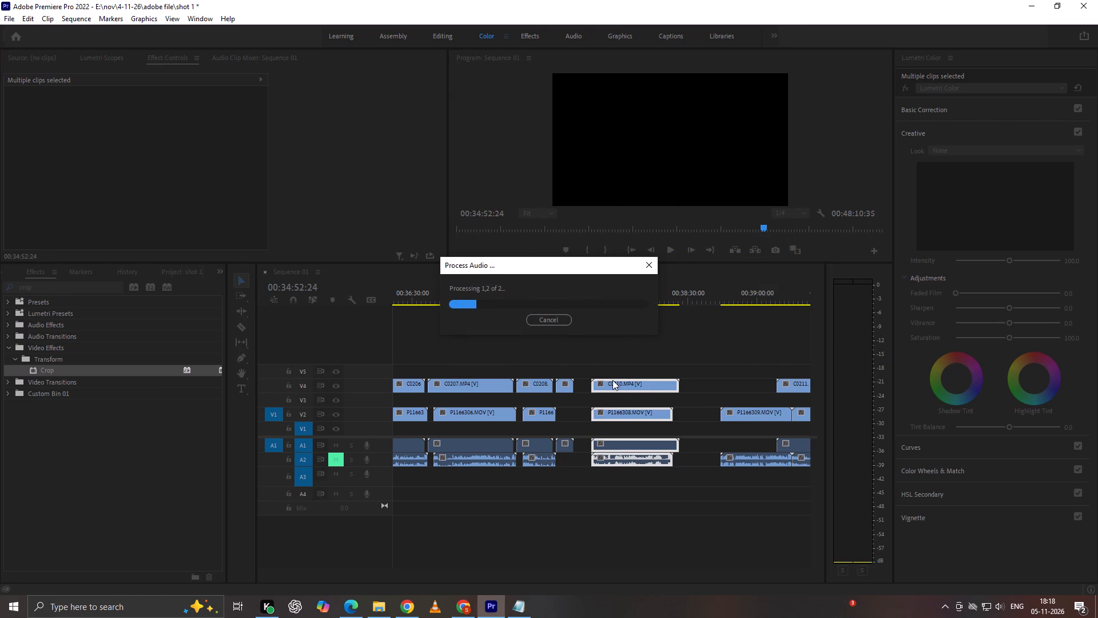
left_click(654, 319)
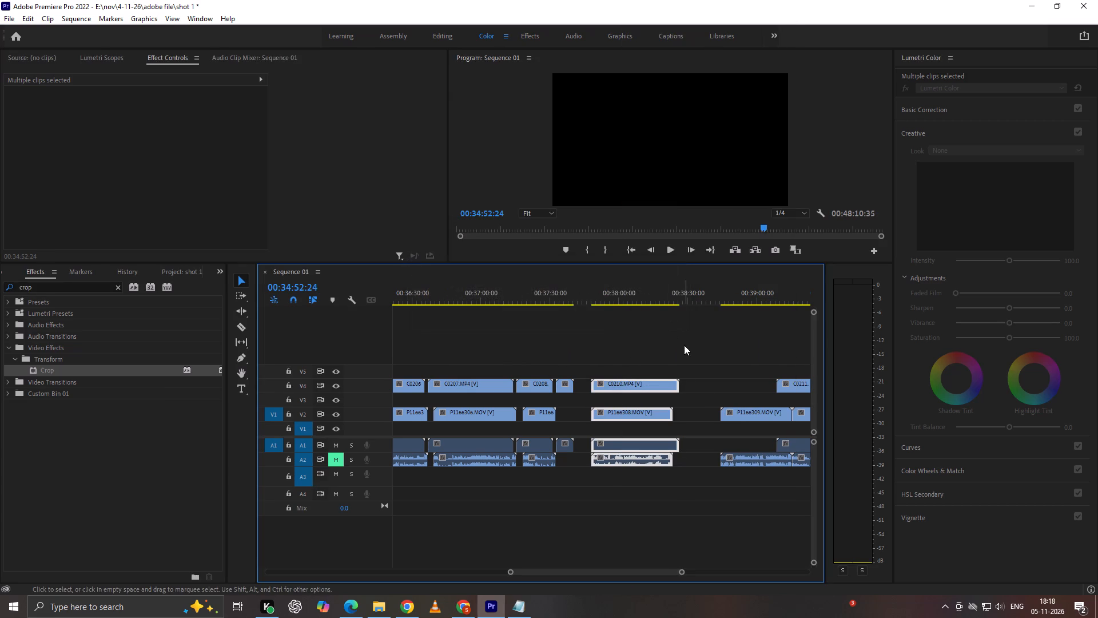
left_click(684, 345)
Line up C0211 with P1166309, move the pair earlier to just after the C0210 pair, and synchronize it by audio.
scroll(591, 388, "down", 9)
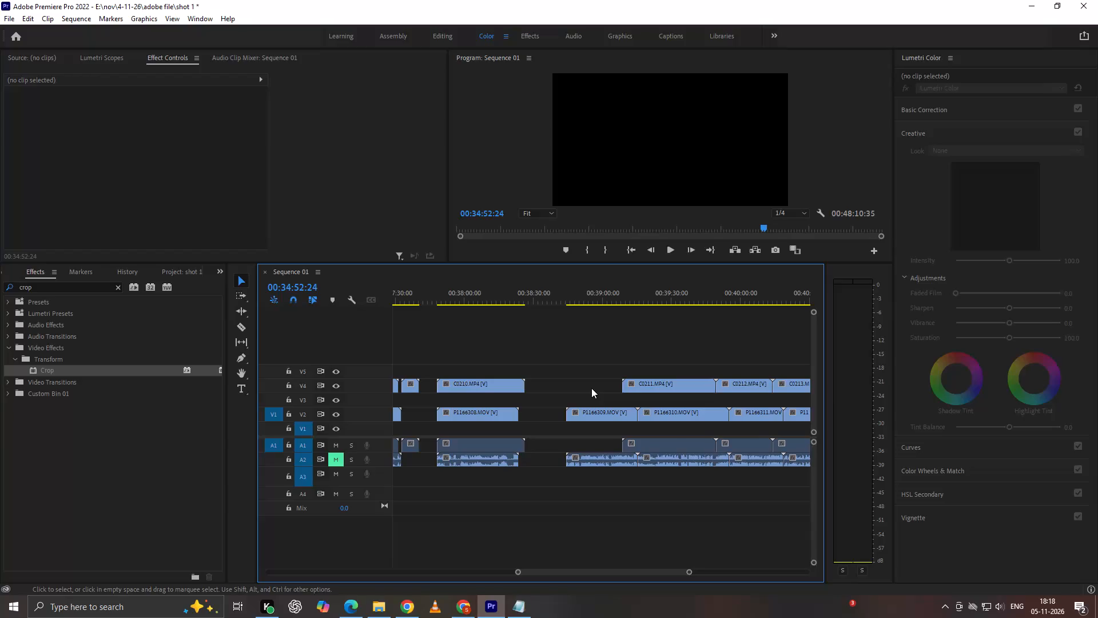
left_click_drag(662, 386, 608, 386)
left_click_drag(596, 355, 594, 430)
left_click_drag(604, 417, 574, 415)
right_click(574, 415)
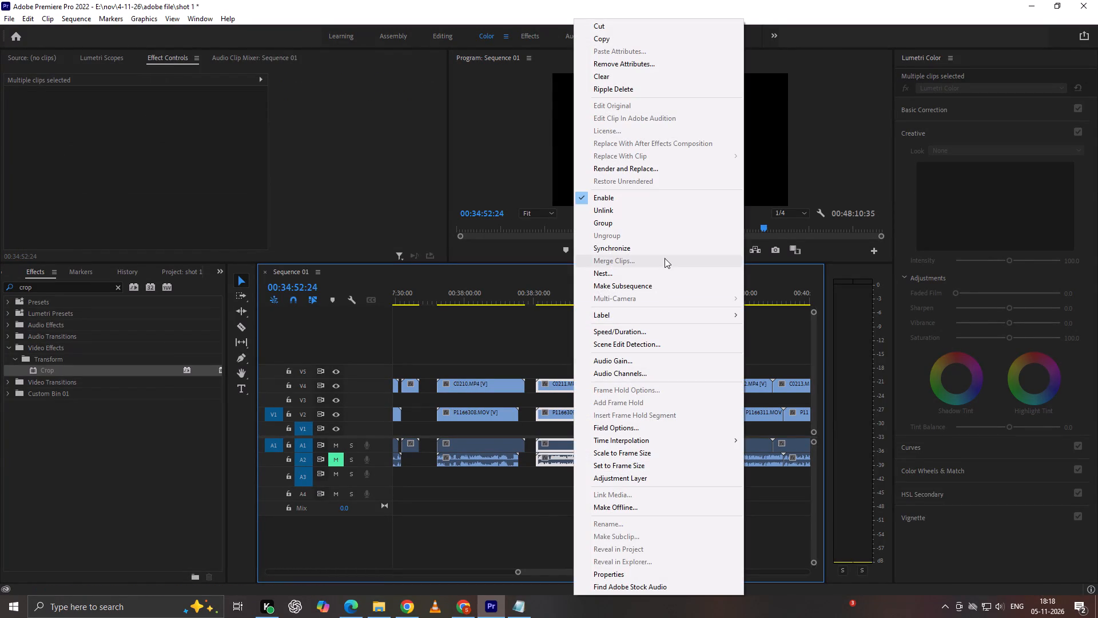
left_click(663, 251)
key("Return")
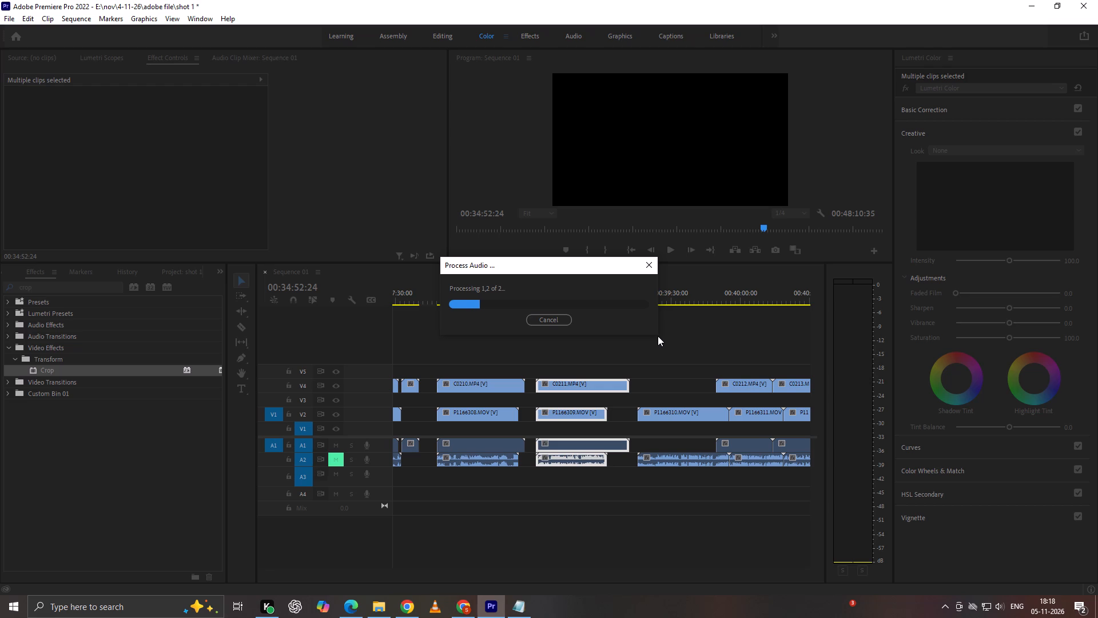
left_click(666, 315)
left_click(673, 340)
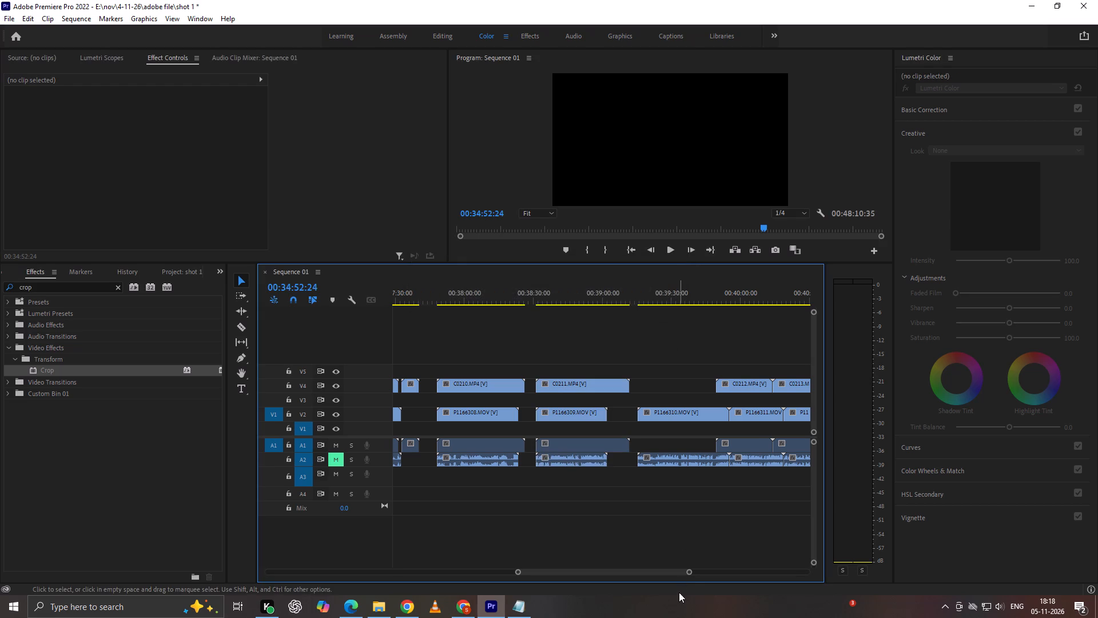
Shift the final three V2 close-up clips later so the last one ends in line with the last V4 clip.
left_click_drag(689, 574, 799, 560)
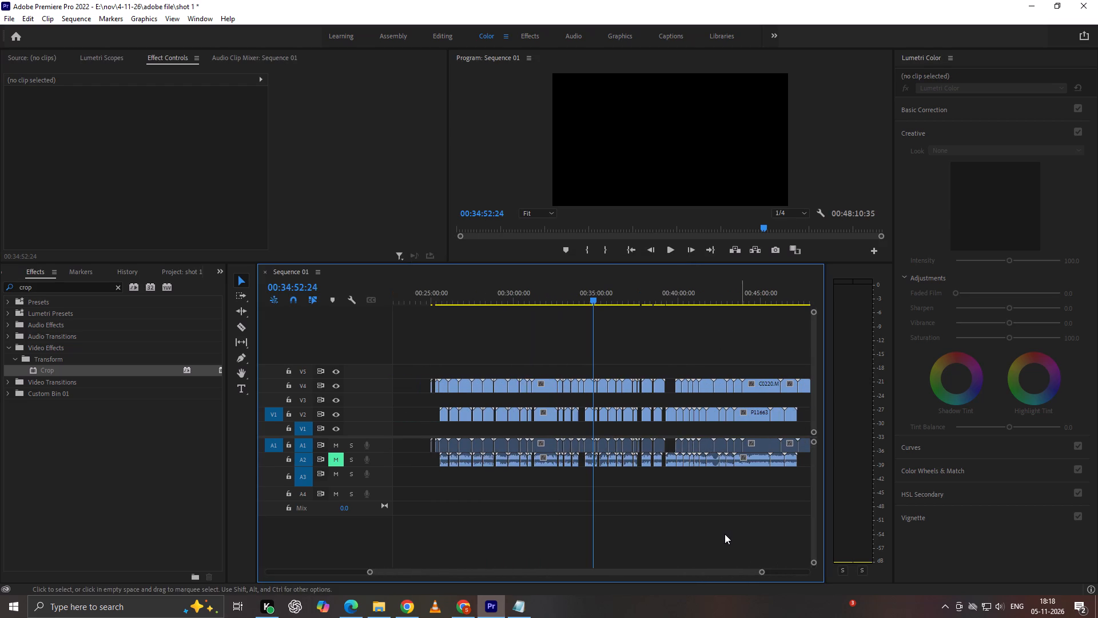
scroll(724, 533, "down", 9)
scroll(666, 522, "down", 5)
left_click_drag(594, 429, 642, 415)
left_click_drag(626, 414, 639, 414)
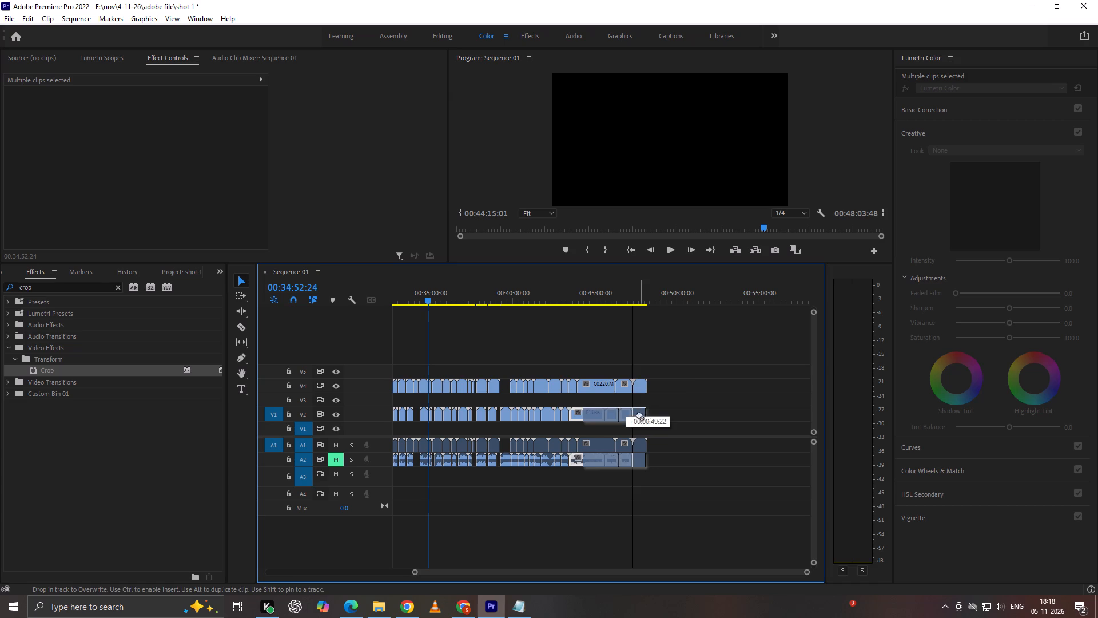
Move the sequence's last full-shot and close-up pair later to about 00:51:00, clear of the other clips, and synchronize it by audio.
left_click_drag(683, 375, 641, 418)
left_click_drag(641, 416, 694, 413)
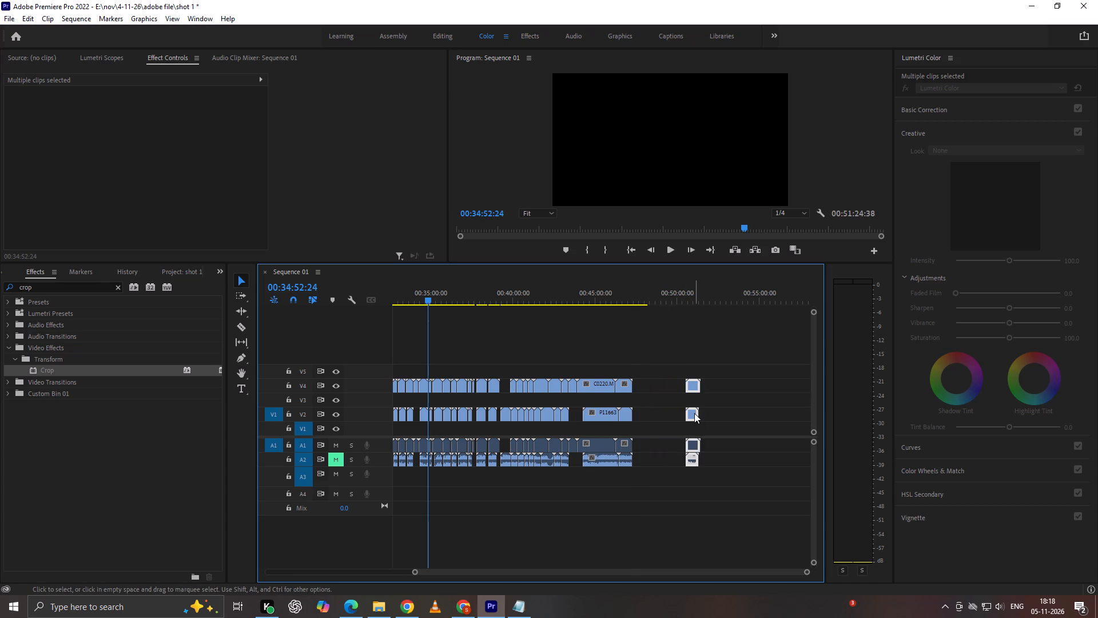
right_click(694, 413)
left_click(742, 253)
key("Return")
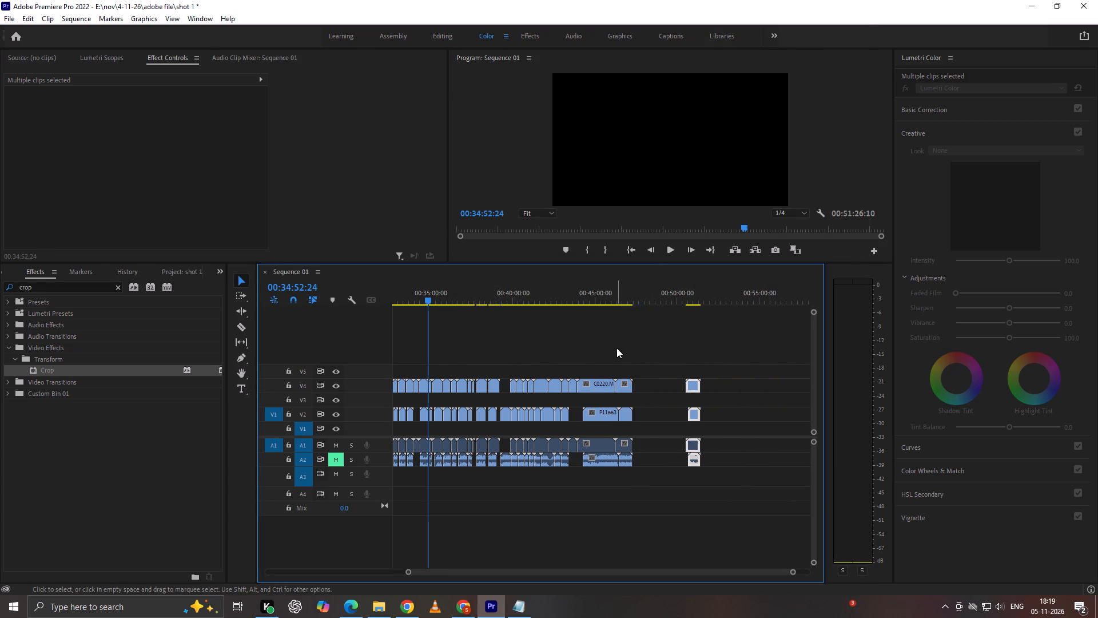
Separate the pair following C0220, synchronize it by audio, and place it directly before the sequence's last pair.
left_click_drag(624, 348, 642, 447)
left_click_drag(626, 413, 657, 414)
right_click(657, 414)
left_click(733, 244)
key("Return")
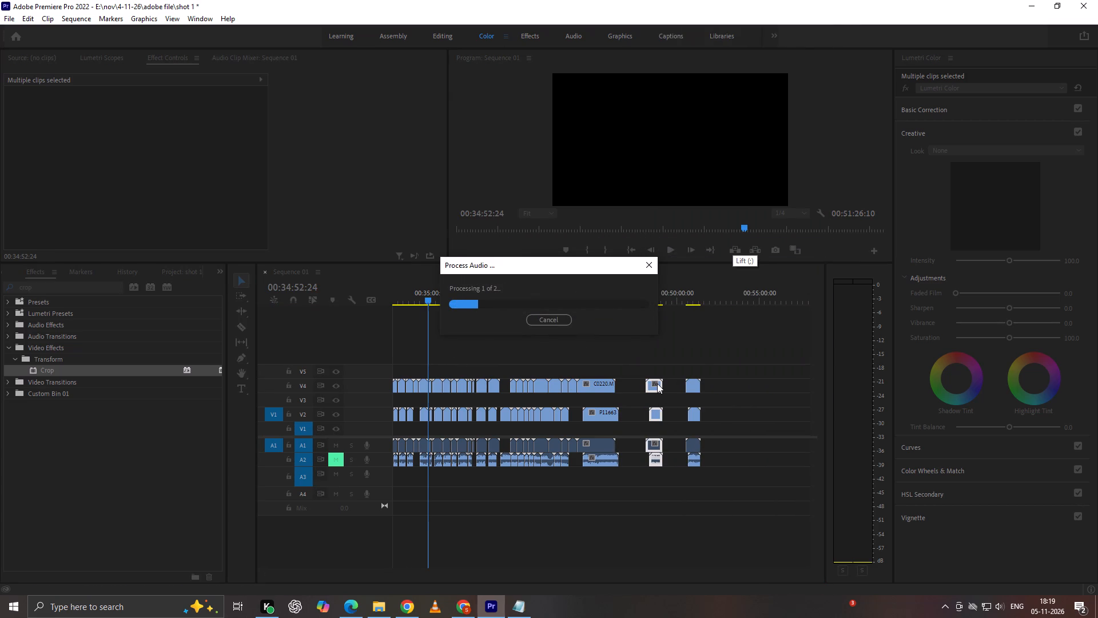
left_click_drag(654, 388, 674, 389)
Synchronize C0220 and its close-up clip on V2 by audio and place the pair directly before the two final pairs.
left_click_drag(632, 364, 604, 424)
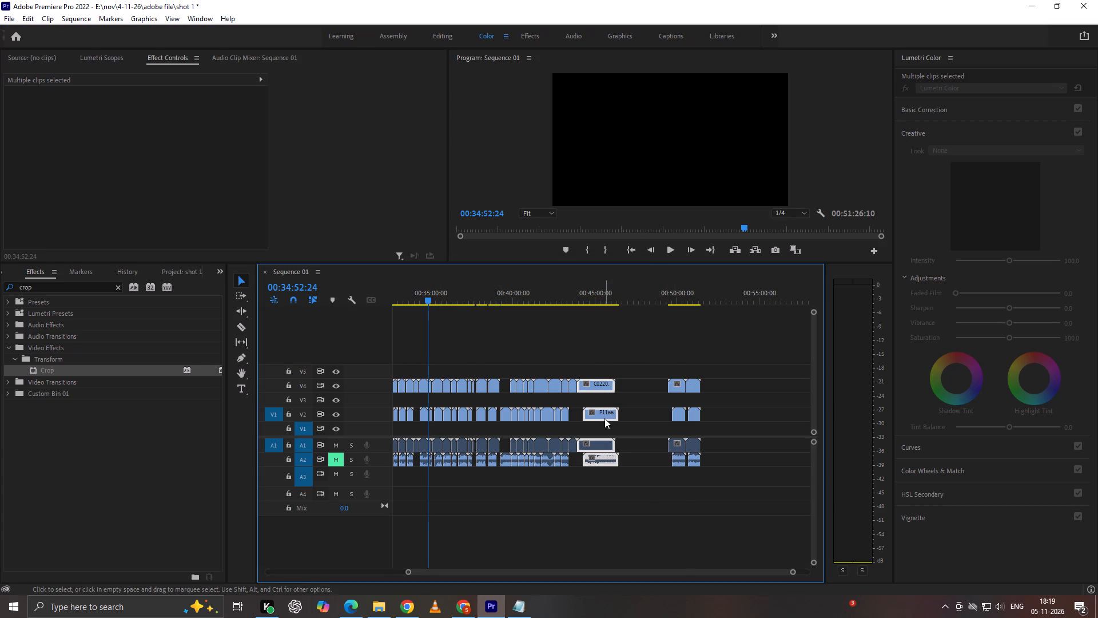
left_click_drag(603, 415, 628, 414)
right_click(628, 414)
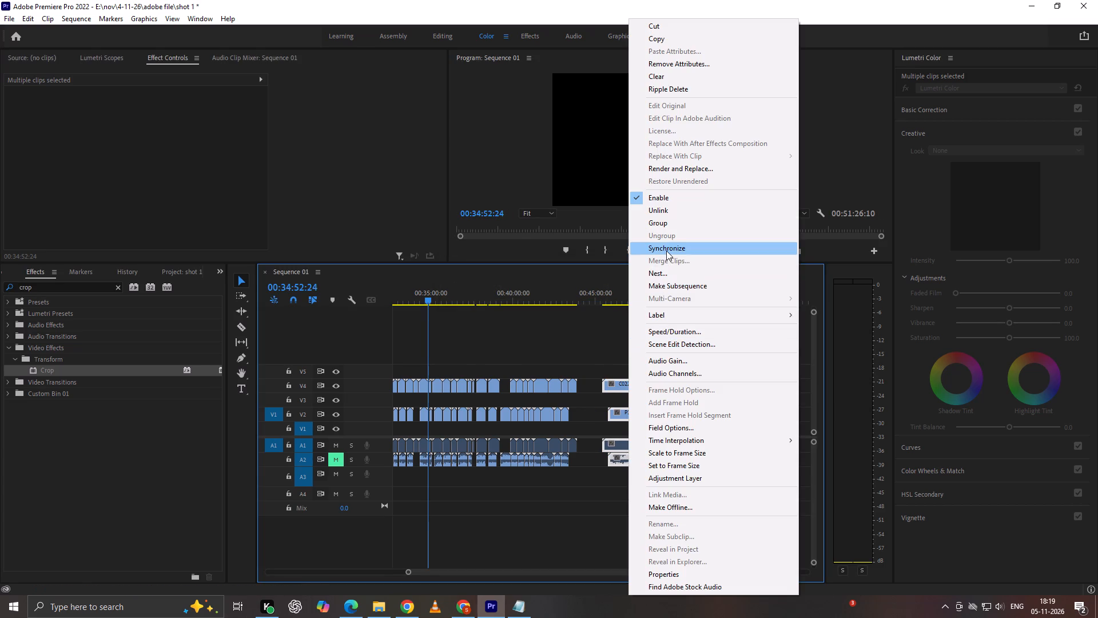
left_click(666, 251)
key("Return")
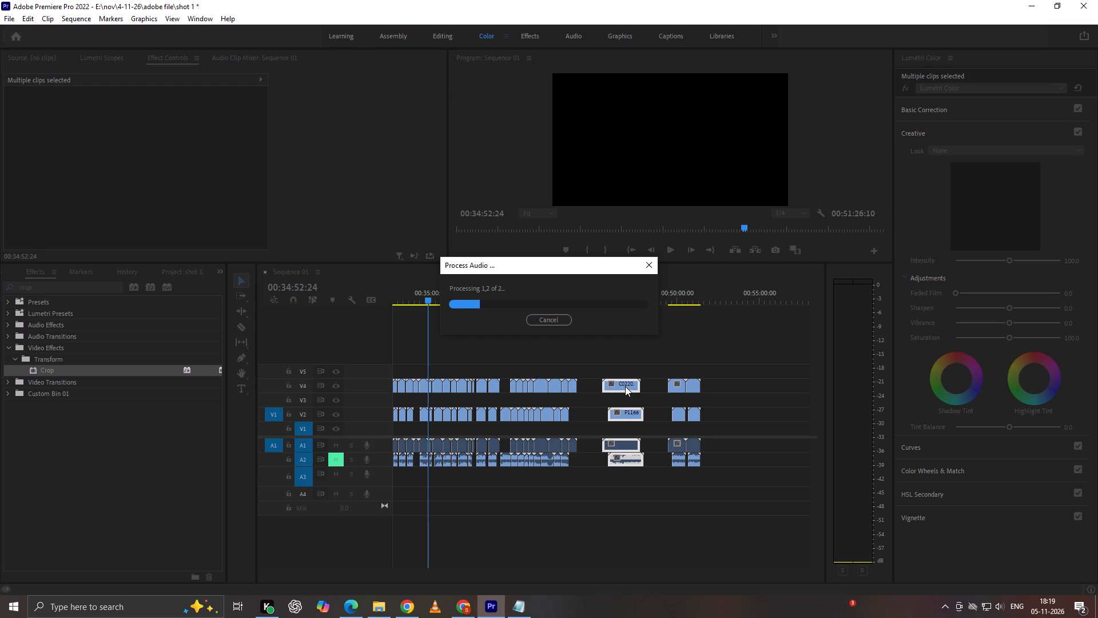
left_click_drag(625, 386, 646, 389)
Shift the last three V2 close-up clips before the gap later so they end in line with the V4 clips above.
left_click_drag(550, 427, 599, 405)
left_click_drag(549, 415, 558, 415)
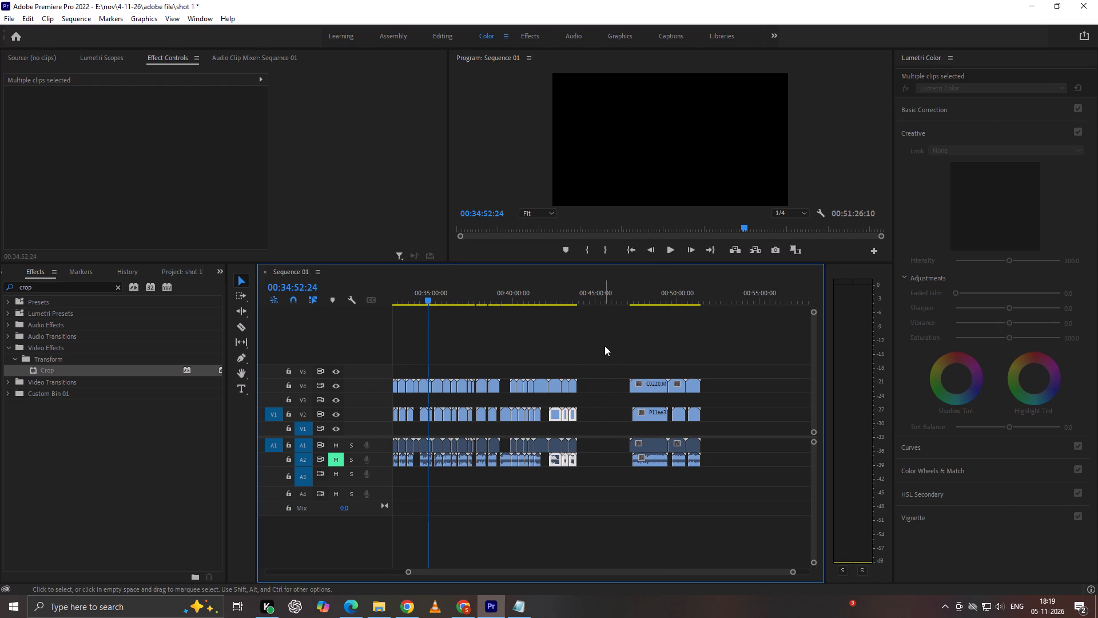
Synchronize the last pair before the gap by audio and place it directly before the C0220 pair.
left_click_drag(603, 349, 572, 418)
left_click_drag(573, 414, 590, 413)
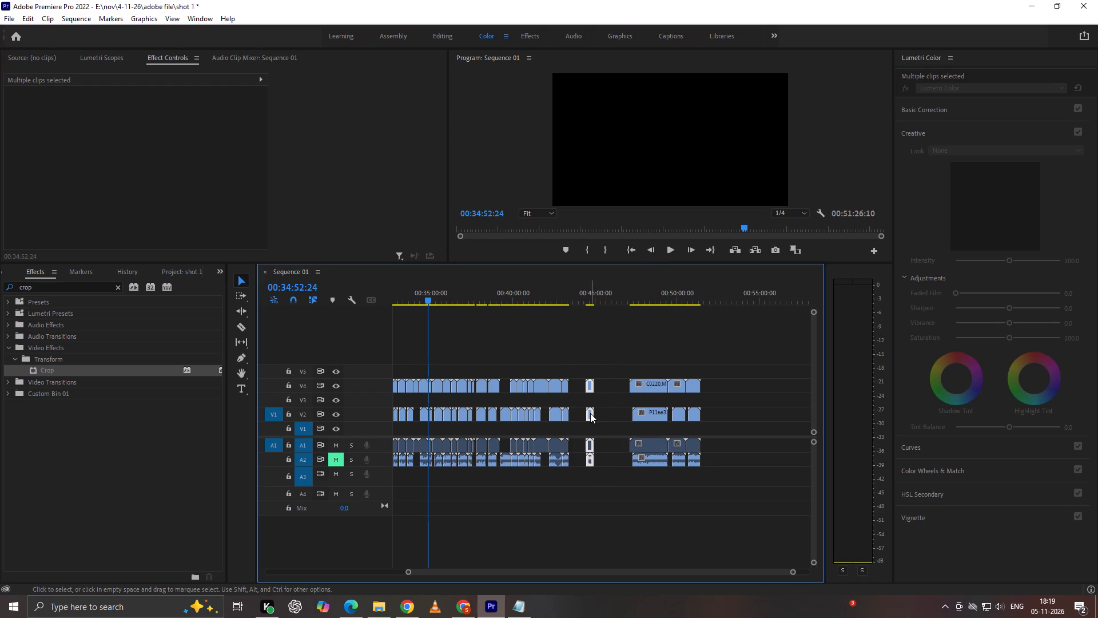
right_click(590, 413)
left_click(624, 248)
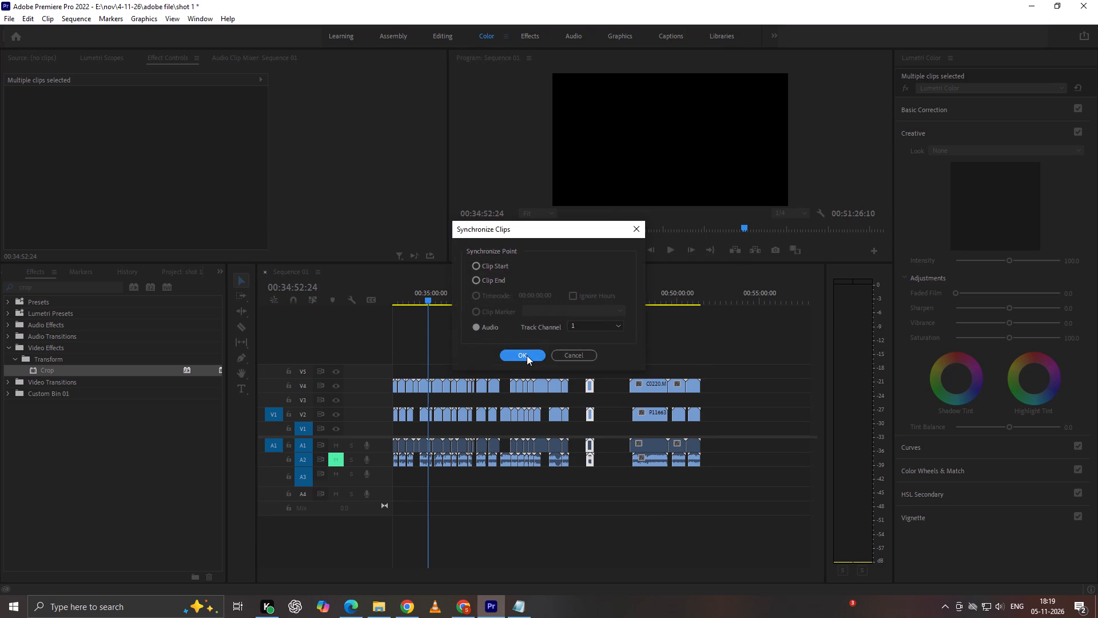
left_click(527, 355)
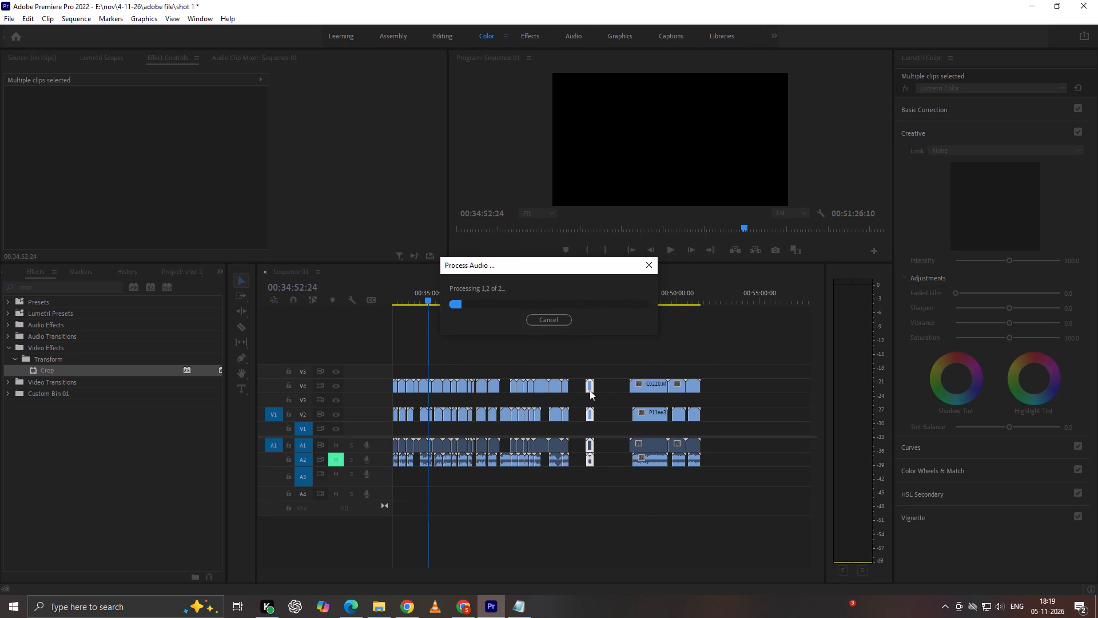
left_click_drag(590, 390, 609, 390)
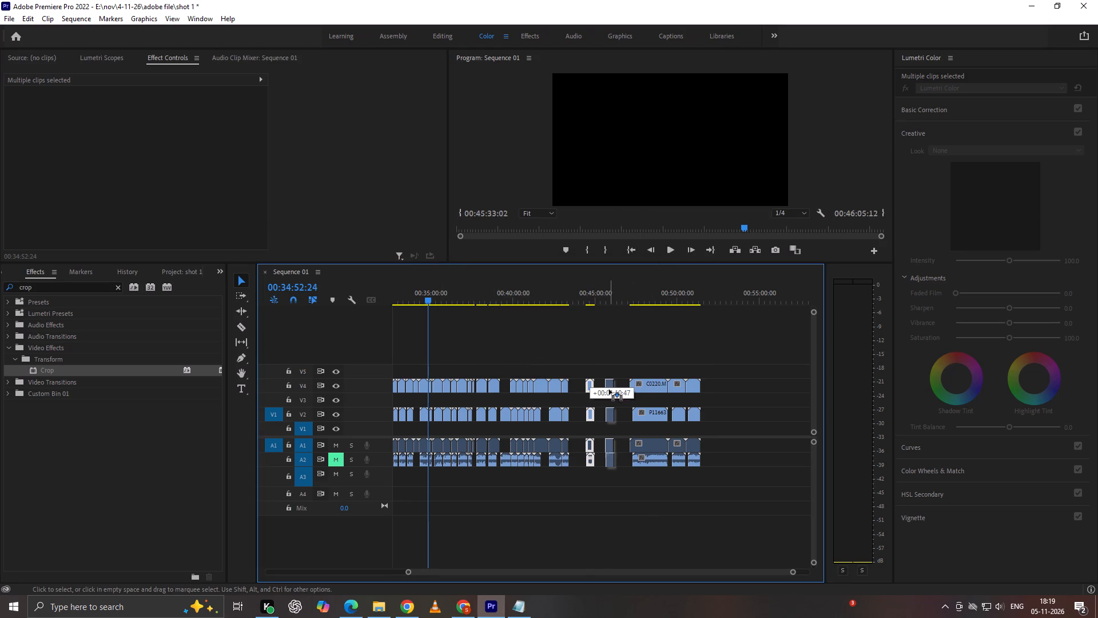
left_click_drag(609, 390, 618, 391)
Synchronize the next short pair left before the gap by audio and place it as the second pair ahead of C0220.
left_click_drag(603, 351, 575, 426)
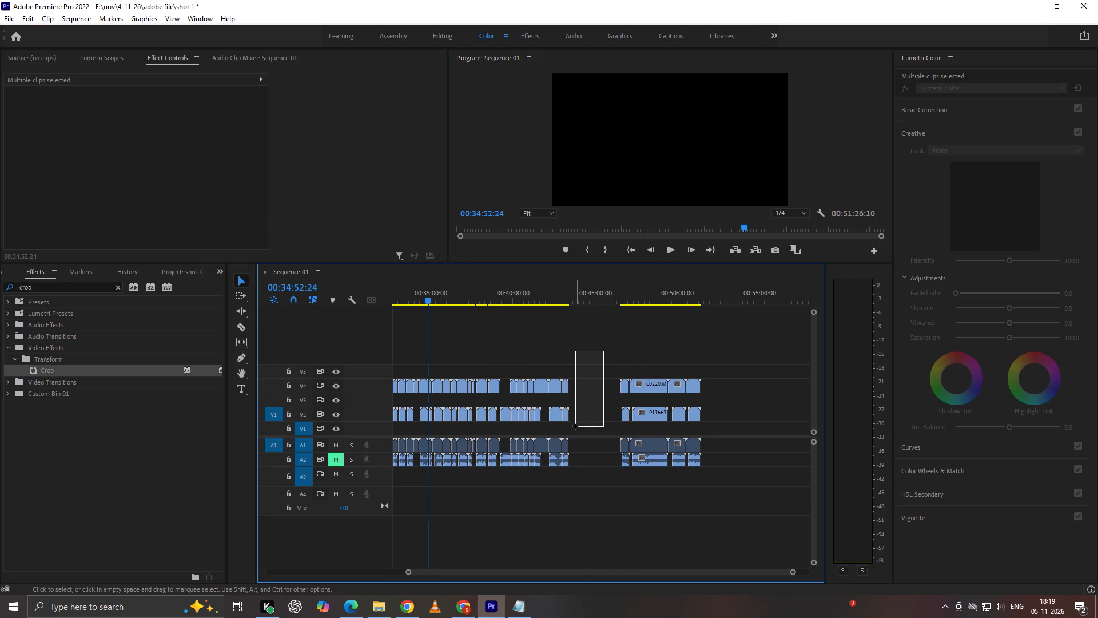
left_click_drag(575, 426, 567, 425)
left_click_drag(567, 413, 594, 413)
right_click(594, 413)
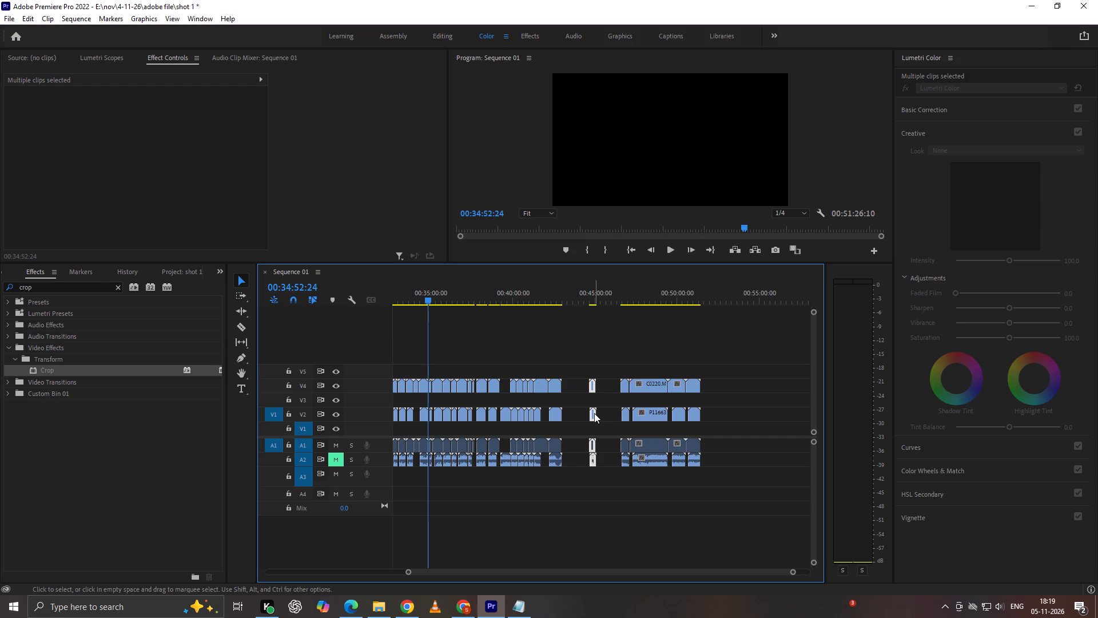
left_click(643, 250)
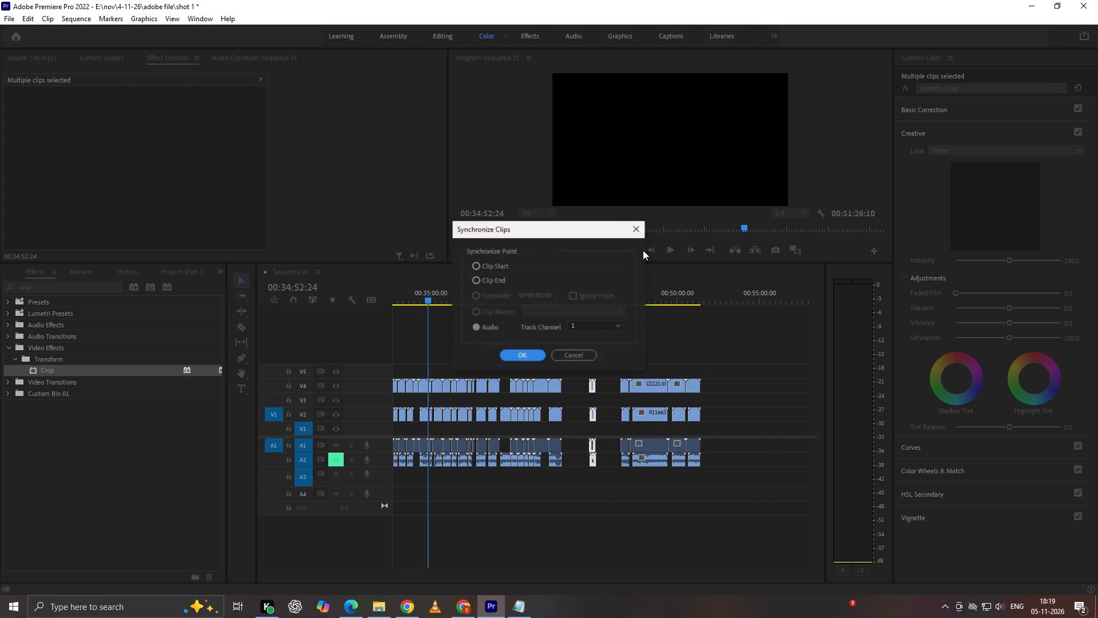
key("Return")
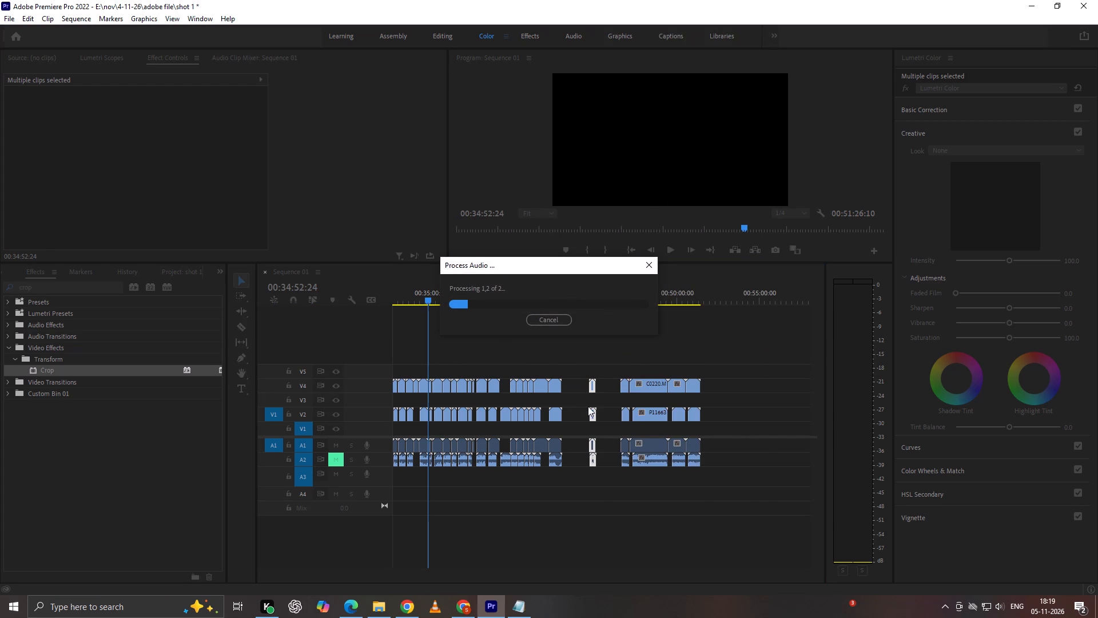
left_click_drag(591, 386, 607, 389)
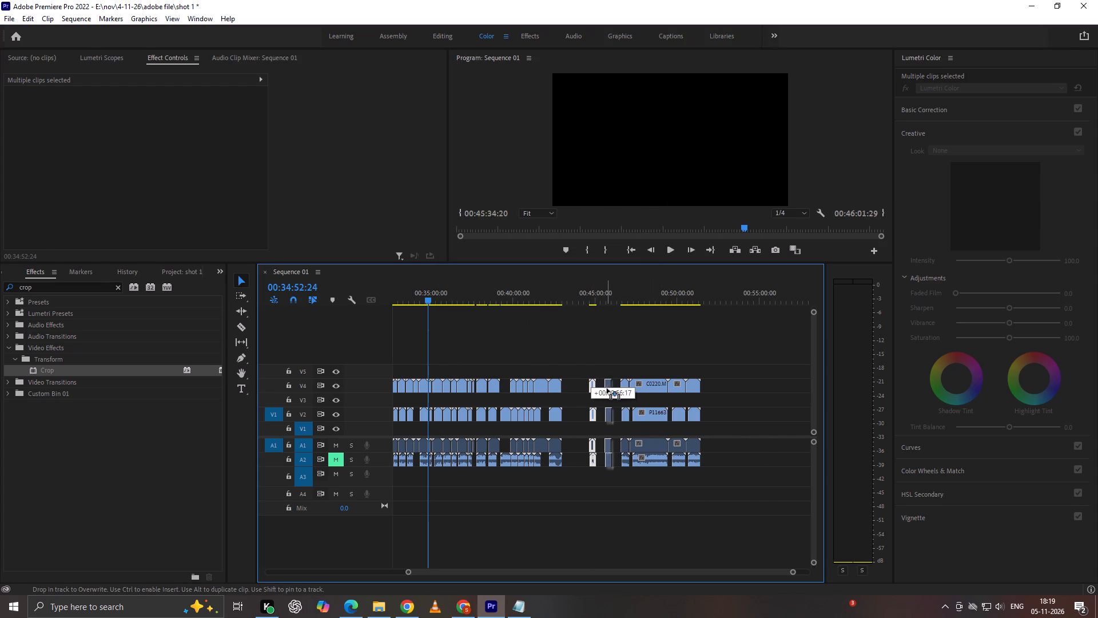
left_click_drag(607, 389, 609, 389)
Synchronize the next pair left before the gap by audio and place it as the third pair ahead of C0220.
left_click_drag(576, 346, 557, 418)
left_click_drag(556, 417, 578, 417)
right_click(574, 419)
left_click(635, 251)
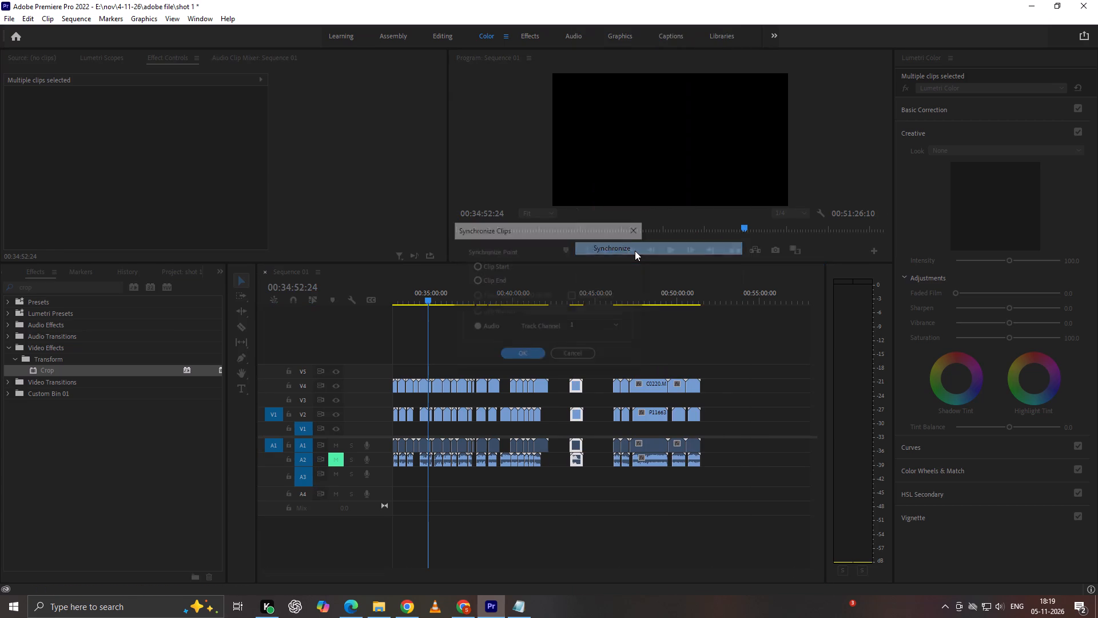
key("Return")
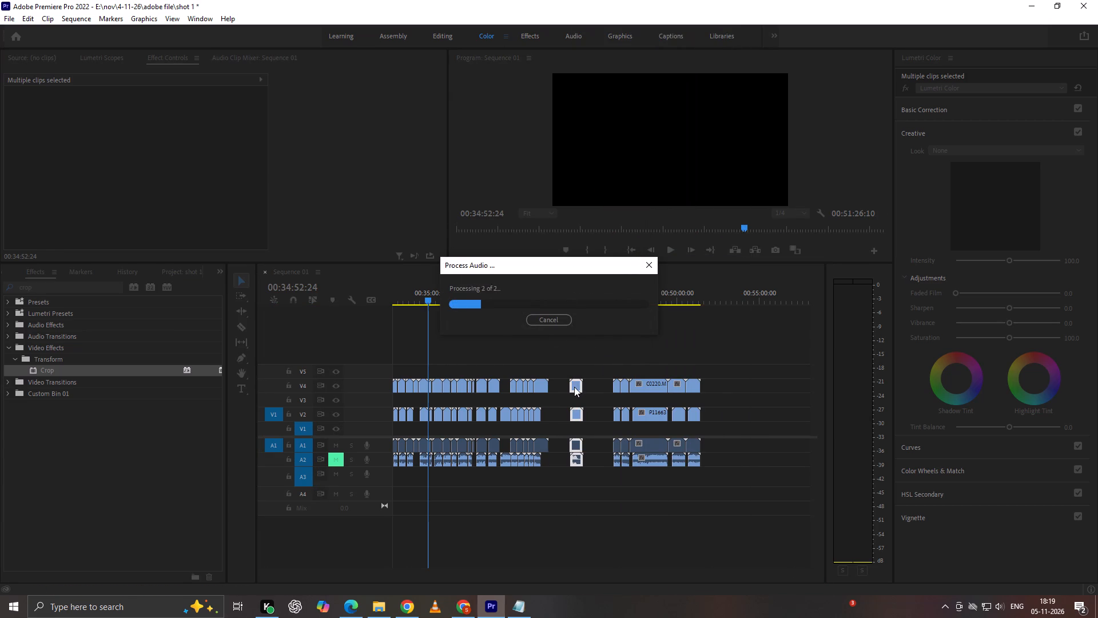
left_click_drag(576, 386, 600, 386)
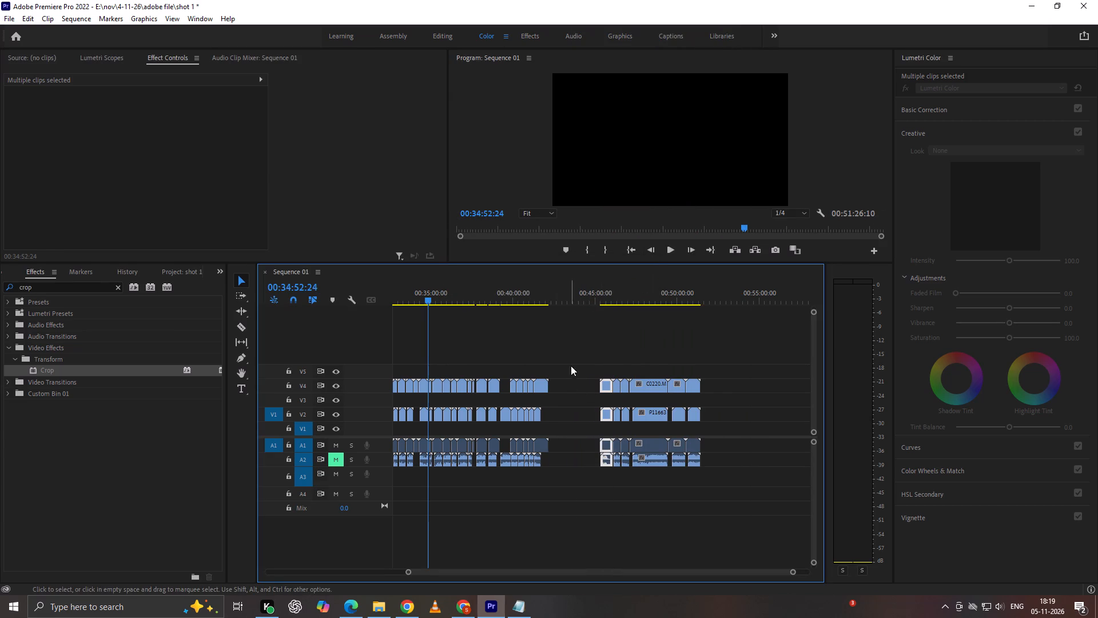
Align the last V2 clip before the gap with its V4 clip, synchronize them by audio, and place them as the fourth pair ahead of C0220.
left_click_drag(537, 413, 546, 413)
left_click_drag(571, 367, 543, 418)
left_click_drag(542, 384, 559, 384)
right_click(559, 384)
left_click(626, 243)
key("Return")
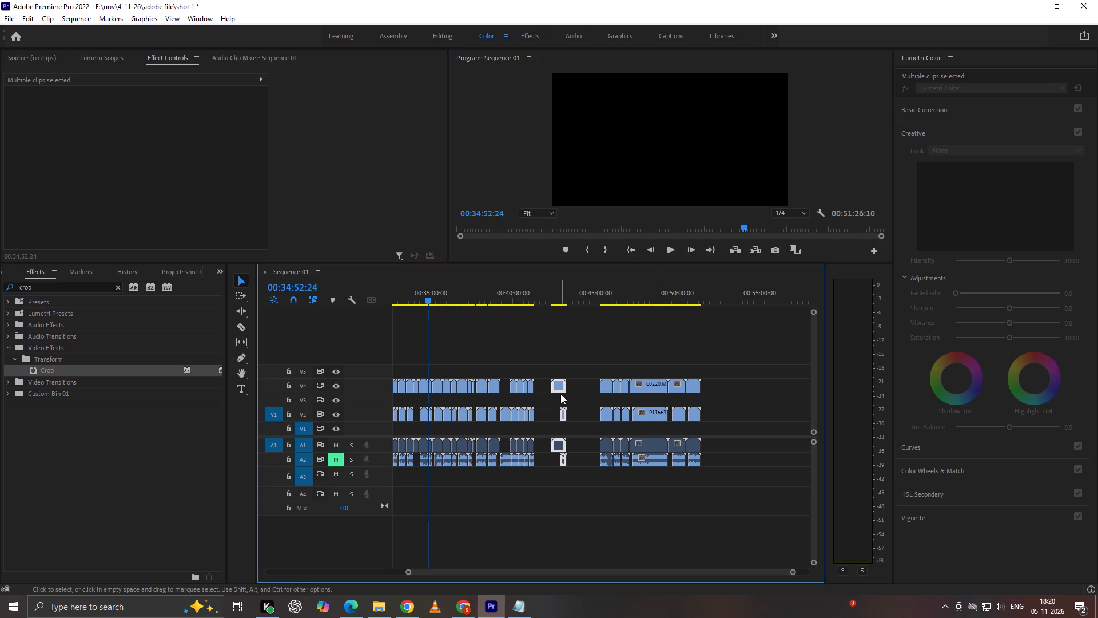
left_click_drag(560, 387, 587, 387)
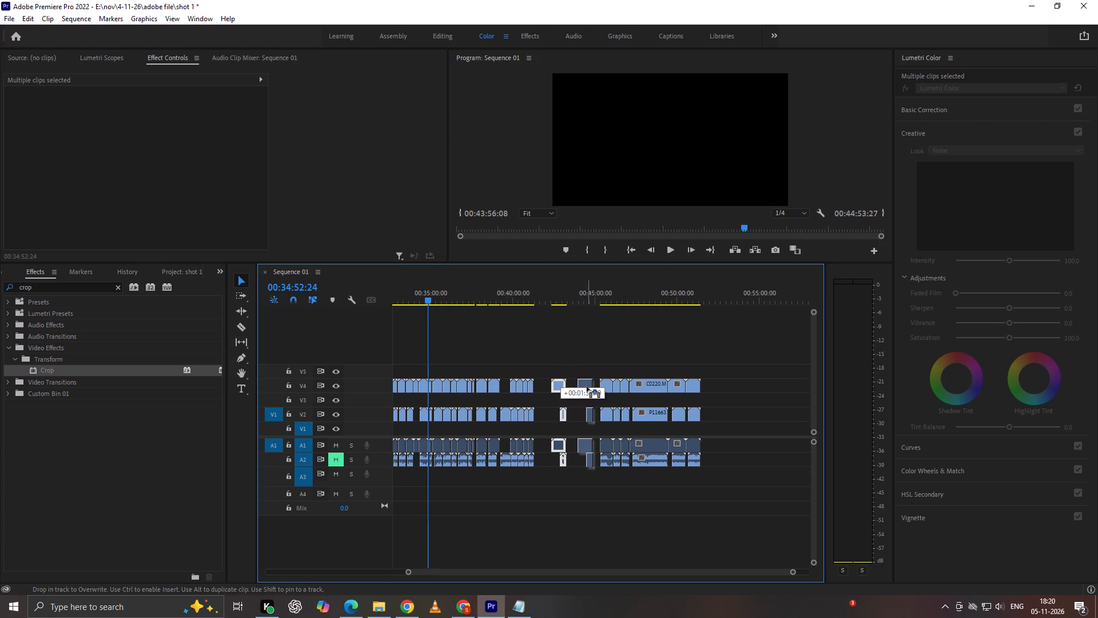
left_click_drag(587, 387, 588, 387)
Synchronize the last pair before the gap by audio and place it as the fifth pair ahead of C0220.
left_click_drag(571, 354, 530, 423)
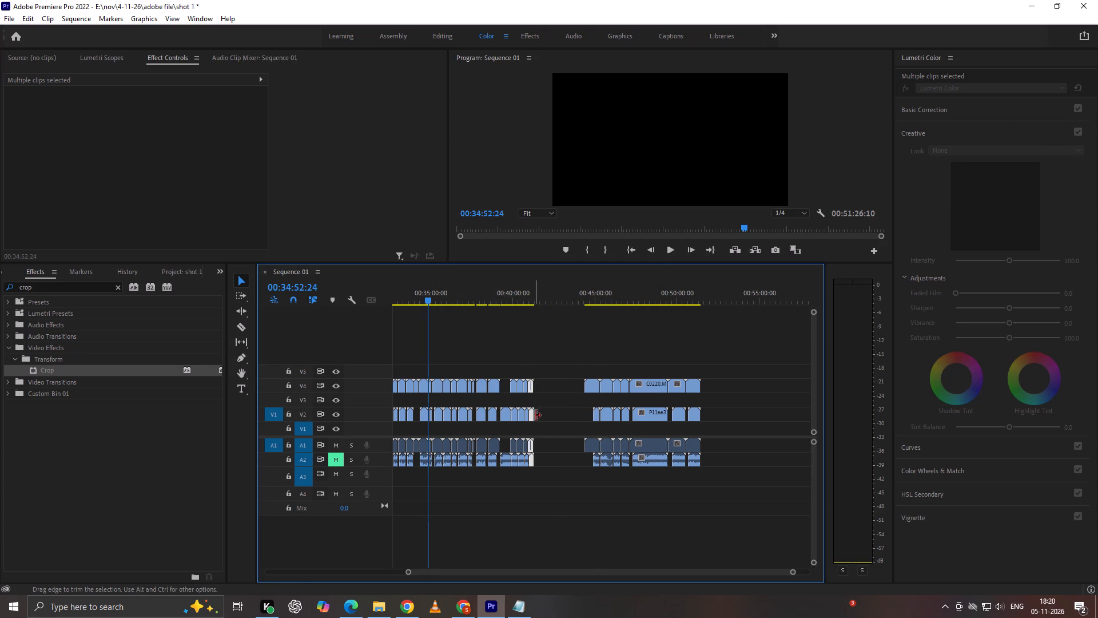
left_click_drag(531, 412, 556, 412)
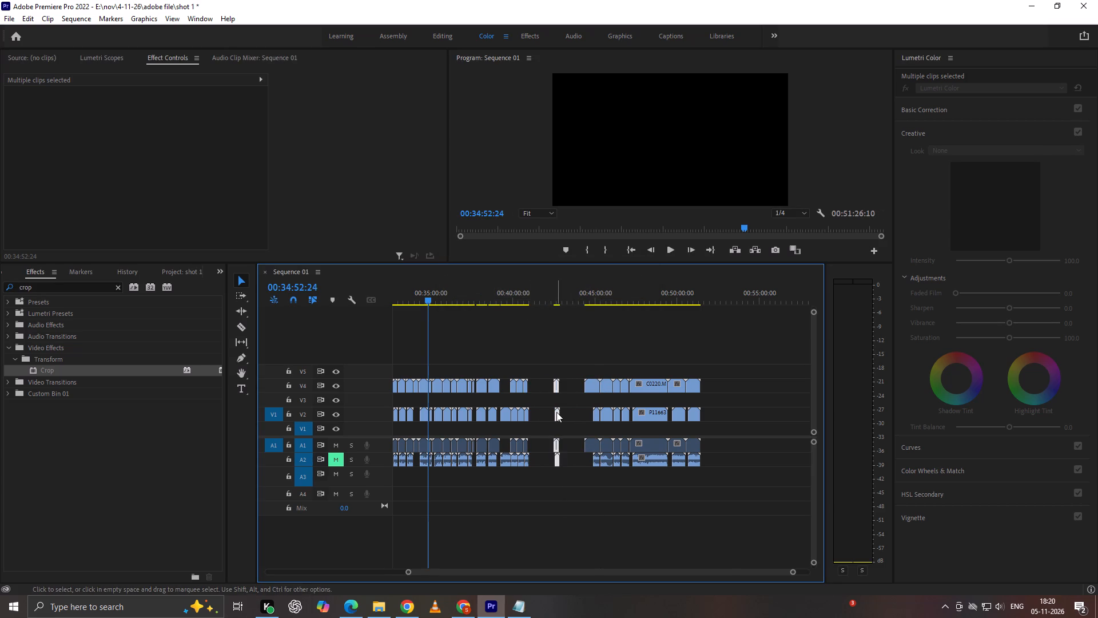
right_click(556, 412)
left_click(619, 253)
key("Return")
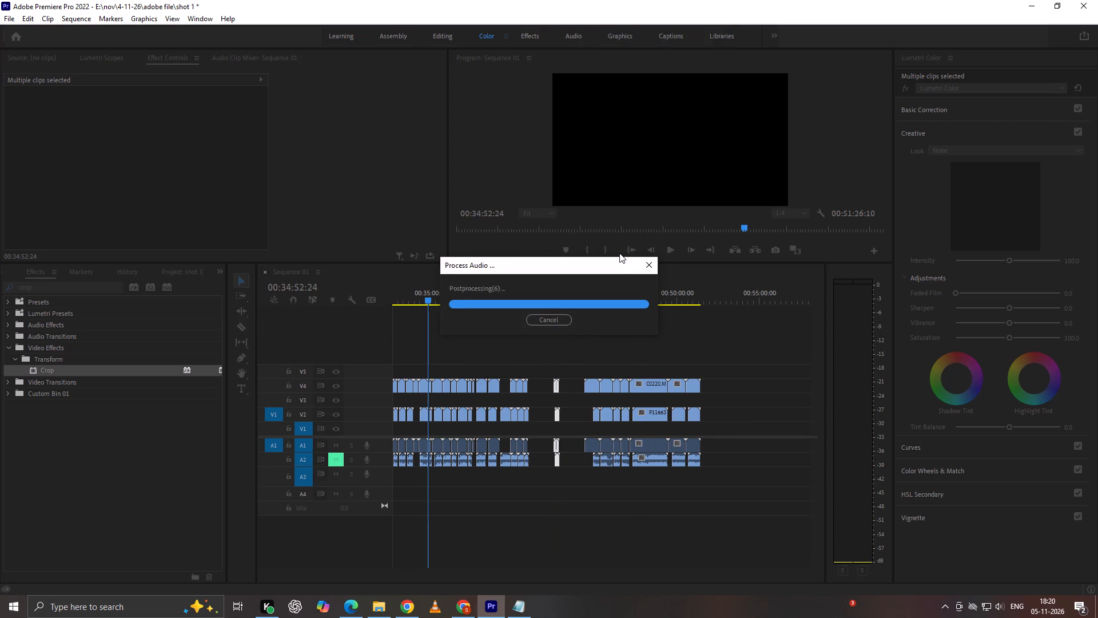
left_click_drag(555, 379, 575, 383)
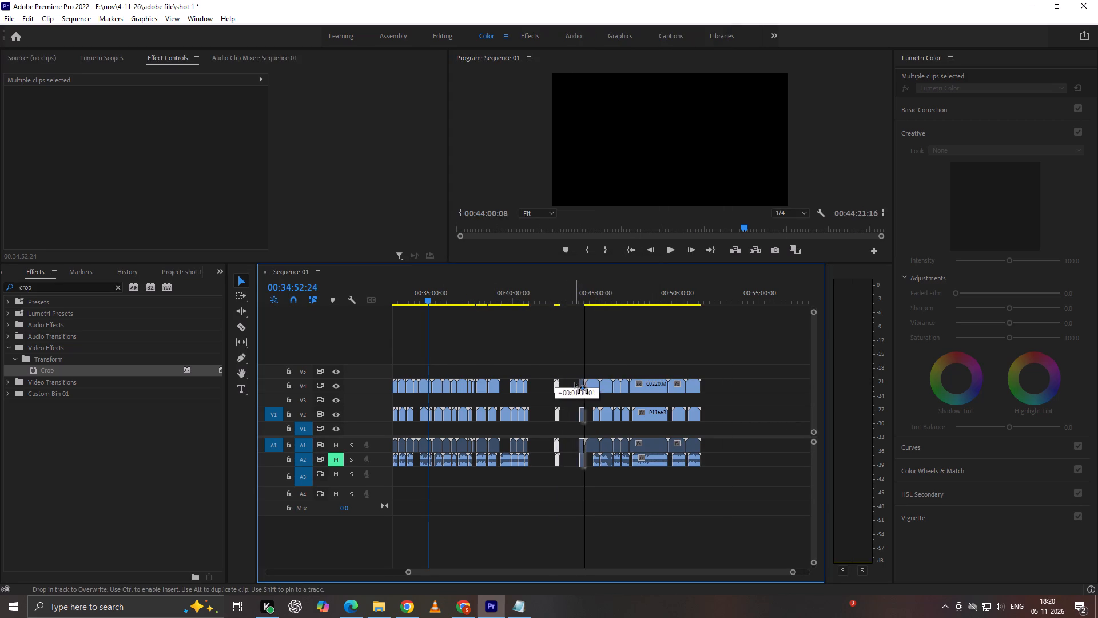
left_click_drag(575, 383, 576, 383)
Synchronize the next short pair left before the gap by audio and place it as the sixth pair ahead of C0220.
left_click_drag(540, 356, 527, 412)
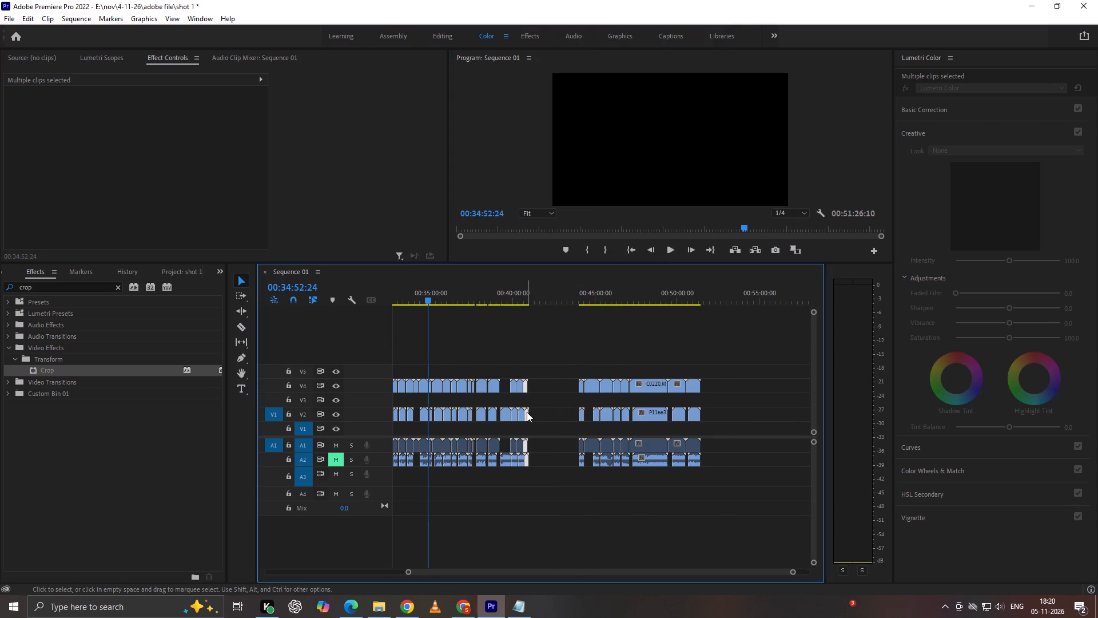
left_click_drag(527, 412, 548, 414)
right_click(548, 414)
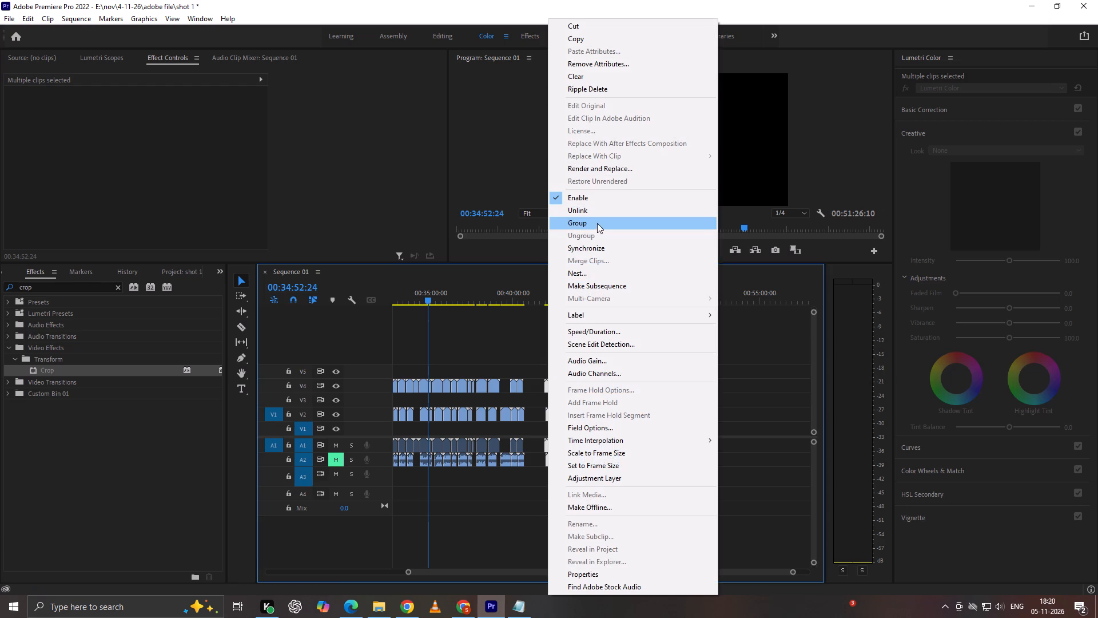
left_click(599, 255)
left_click(600, 251)
key("Return")
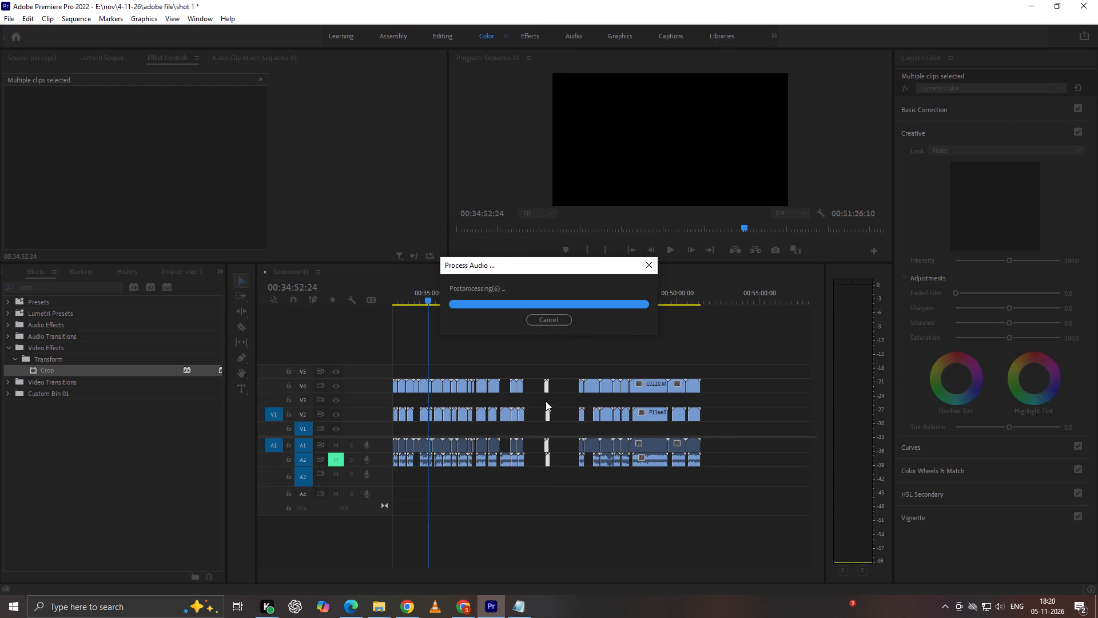
left_click_drag(549, 387, 571, 386)
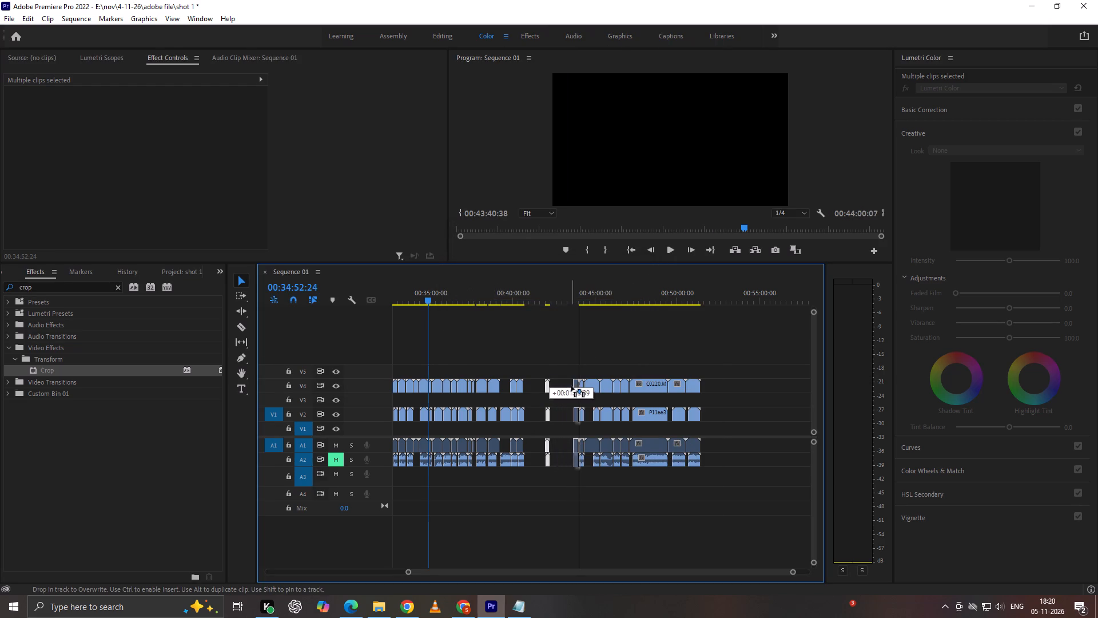
left_click_drag(571, 386, 572, 387)
Synchronize the next pair left before the gap by audio and place it as the seventh pair ahead of C0220.
left_click_drag(548, 369, 522, 421)
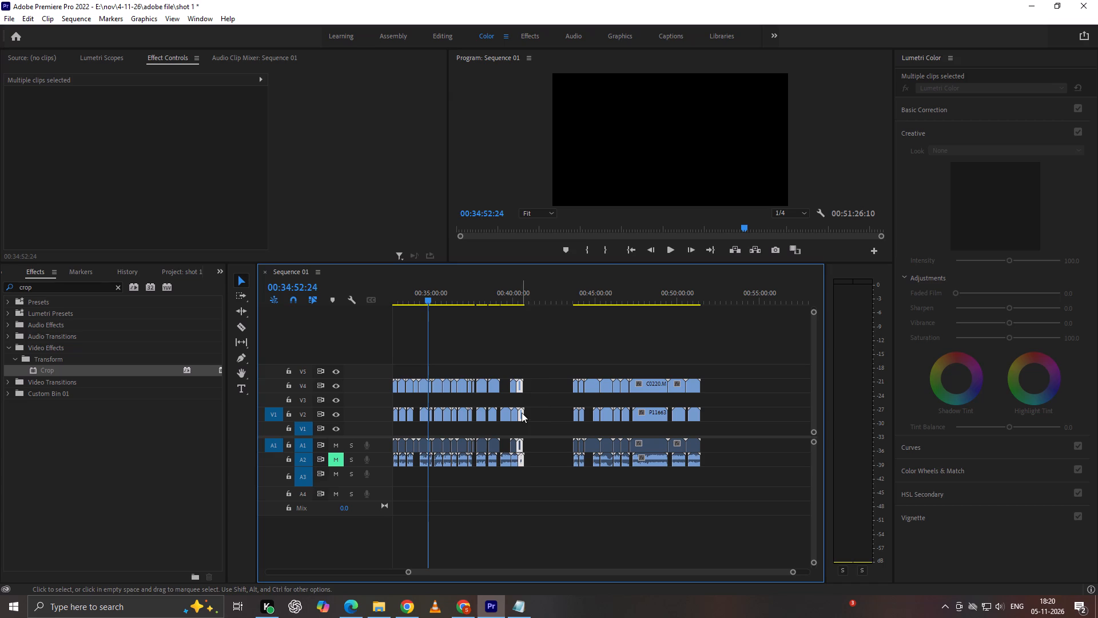
left_click_drag(522, 413, 543, 414)
right_click(543, 414)
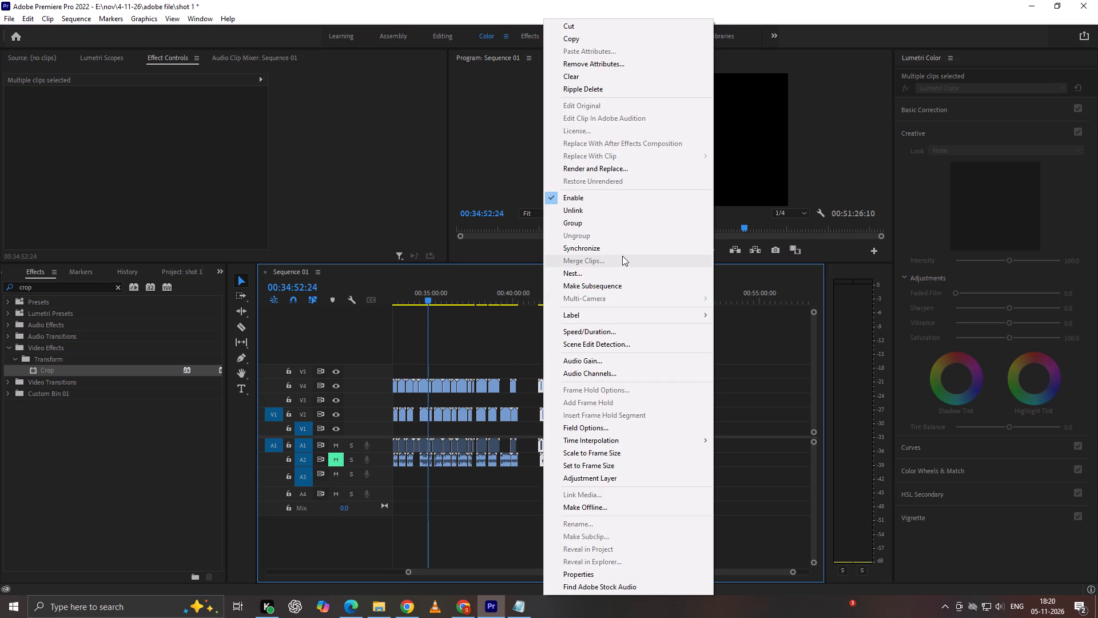
left_click(622, 252)
key("Return")
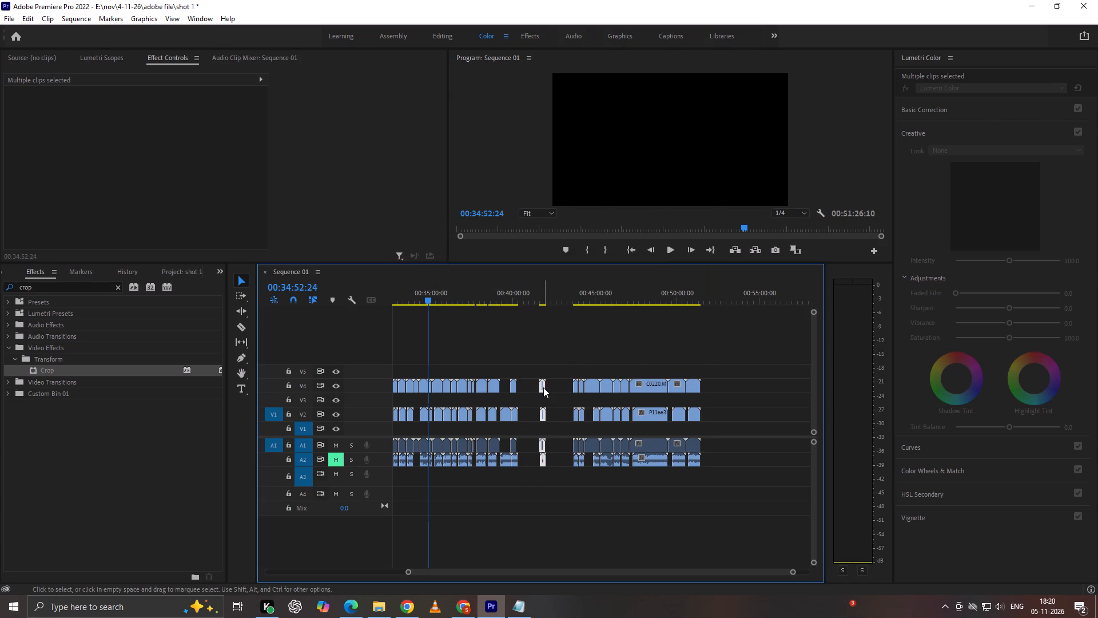
left_click_drag(543, 387, 566, 386)
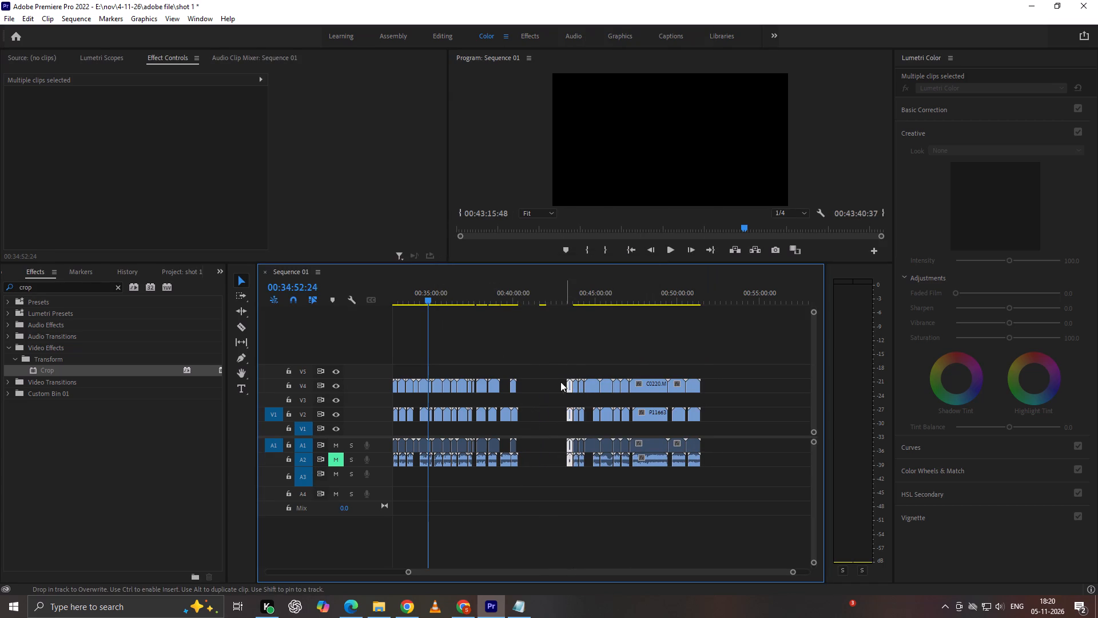
left_click(555, 368)
Synchronize the next pair left before the gap by audio and place it as the eighth pair ahead of C0220.
left_click_drag(543, 366, 516, 418)
left_click_drag(516, 418, 541, 418)
right_click(542, 418)
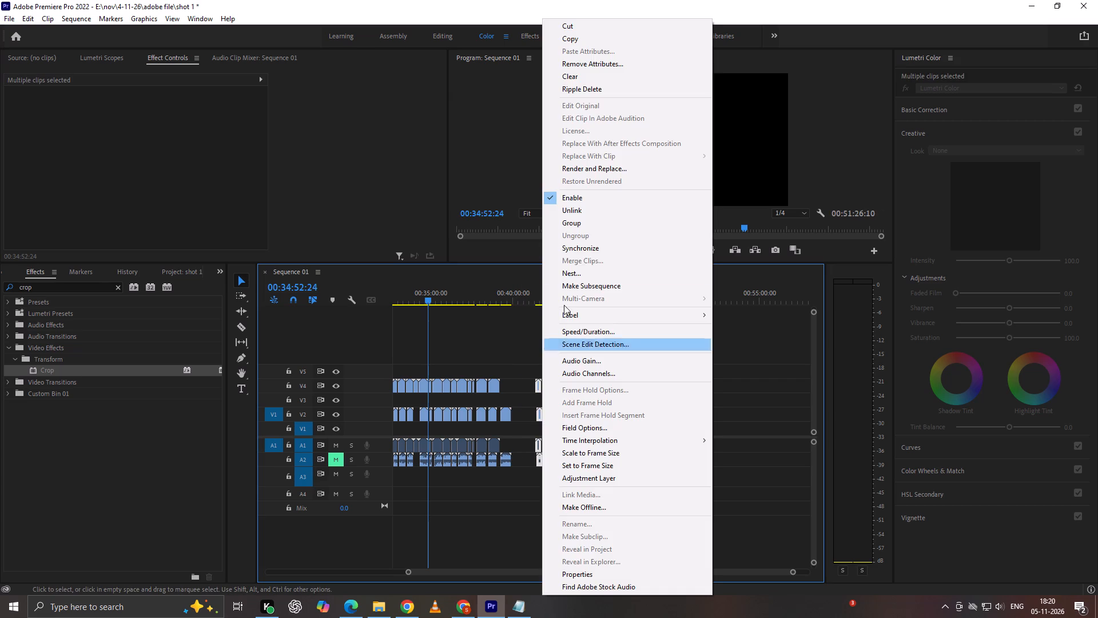
left_click(574, 252)
key("Return")
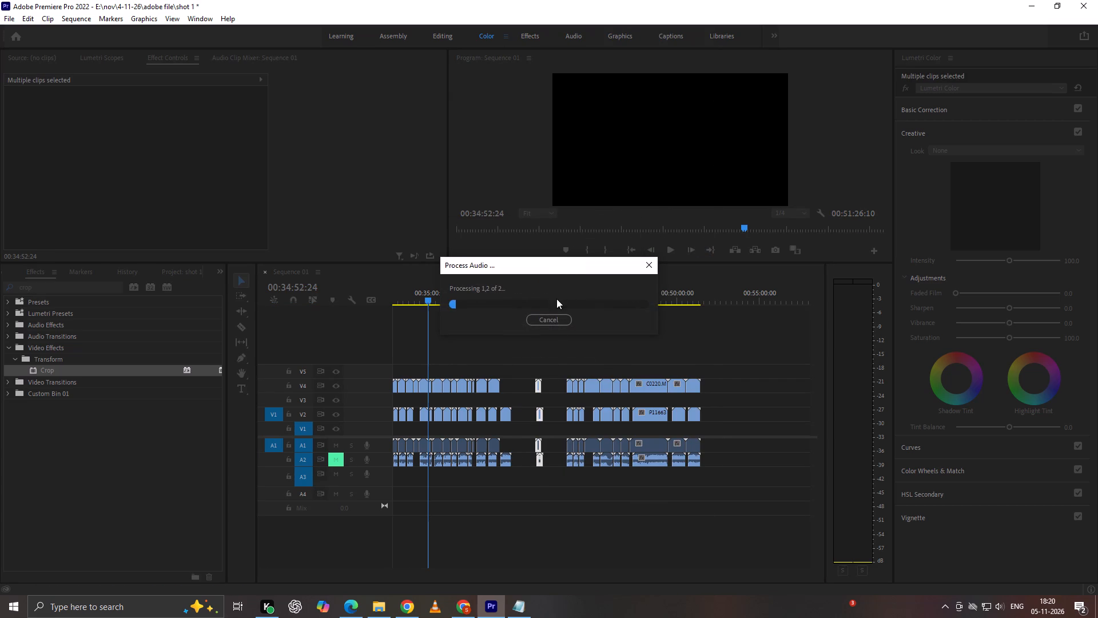
left_click_drag(540, 414, 542, 415)
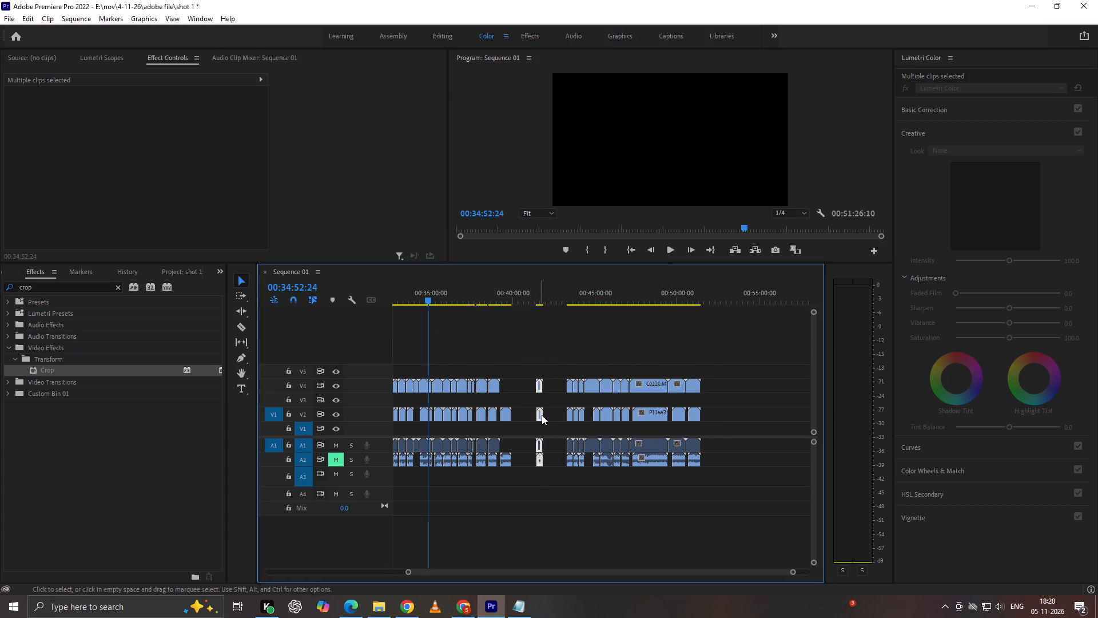
left_click_drag(542, 415, 558, 416)
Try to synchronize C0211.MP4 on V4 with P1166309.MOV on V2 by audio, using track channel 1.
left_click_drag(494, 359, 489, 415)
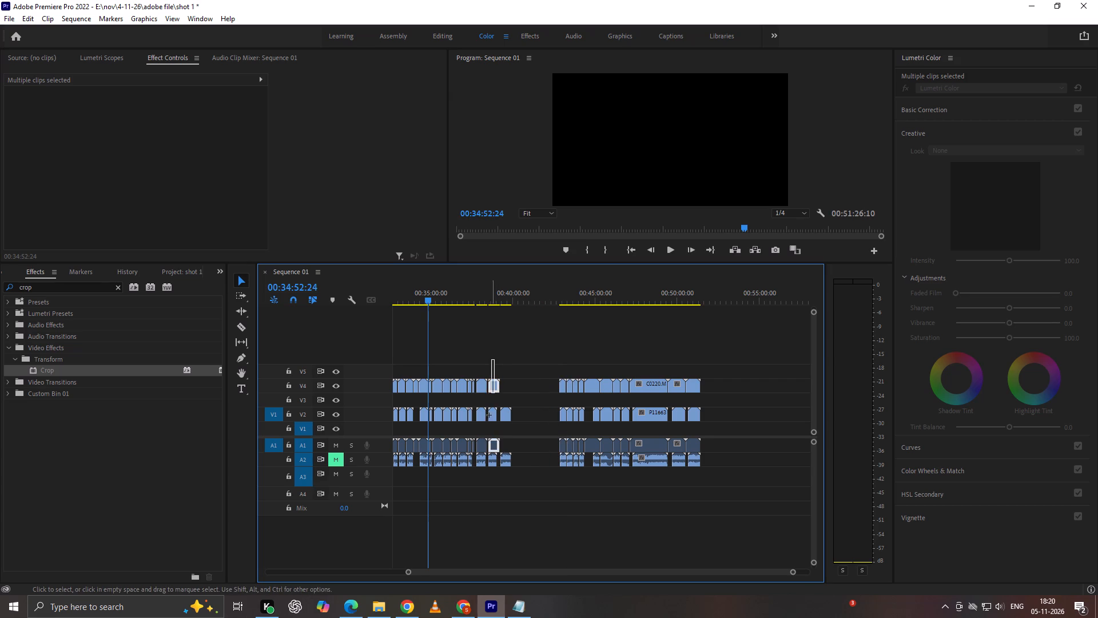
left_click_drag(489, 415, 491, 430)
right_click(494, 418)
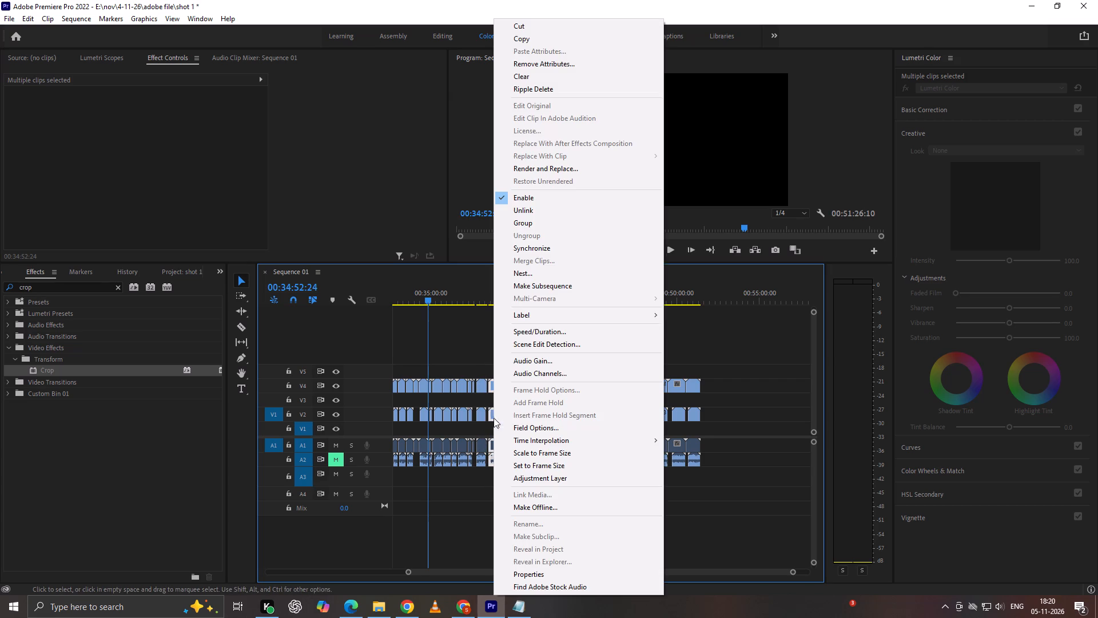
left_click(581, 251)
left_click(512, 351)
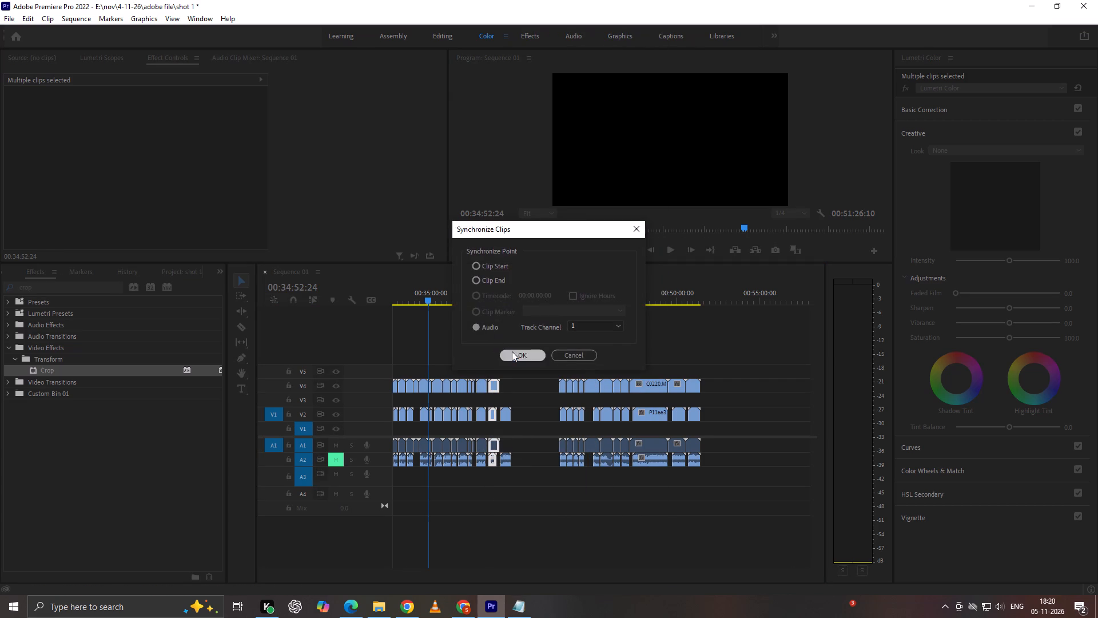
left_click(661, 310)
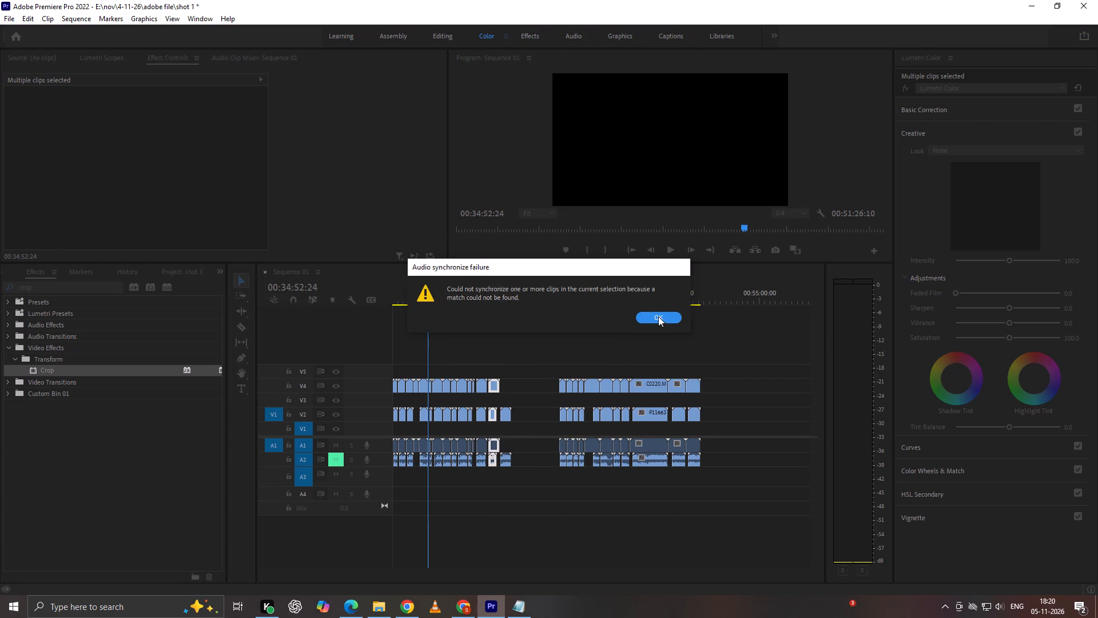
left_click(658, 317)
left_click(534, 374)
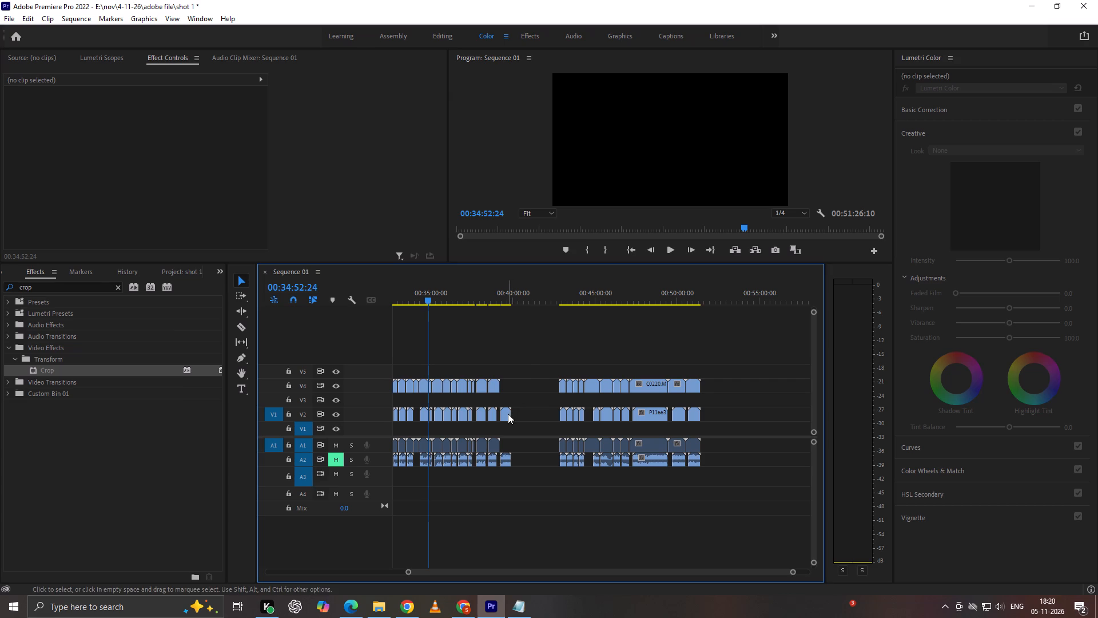
Move the last V2 clip before the gap well into the gap, and P1166309.MOV to start at about 00:39:45.
left_click_drag(508, 414, 544, 414)
left_click_drag(492, 414, 513, 417)
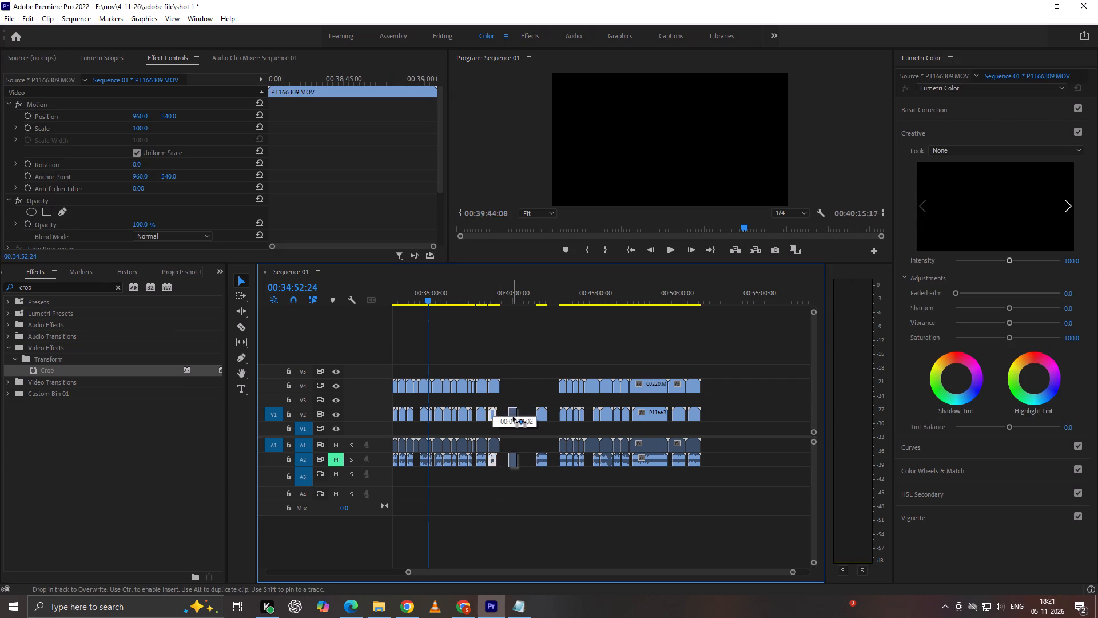
left_click_drag(513, 417, 514, 417)
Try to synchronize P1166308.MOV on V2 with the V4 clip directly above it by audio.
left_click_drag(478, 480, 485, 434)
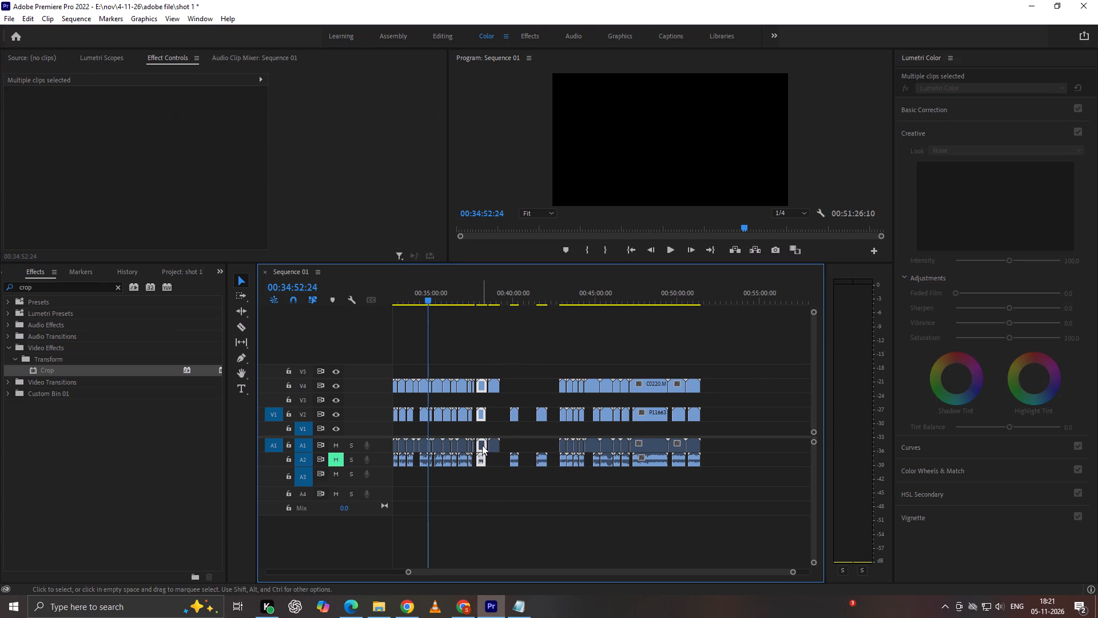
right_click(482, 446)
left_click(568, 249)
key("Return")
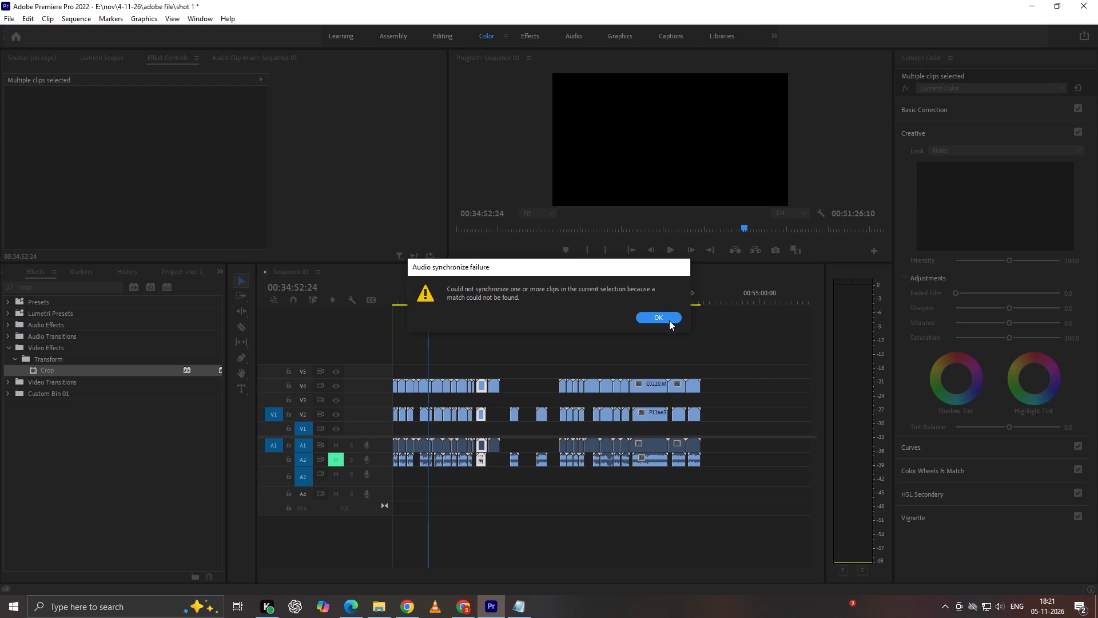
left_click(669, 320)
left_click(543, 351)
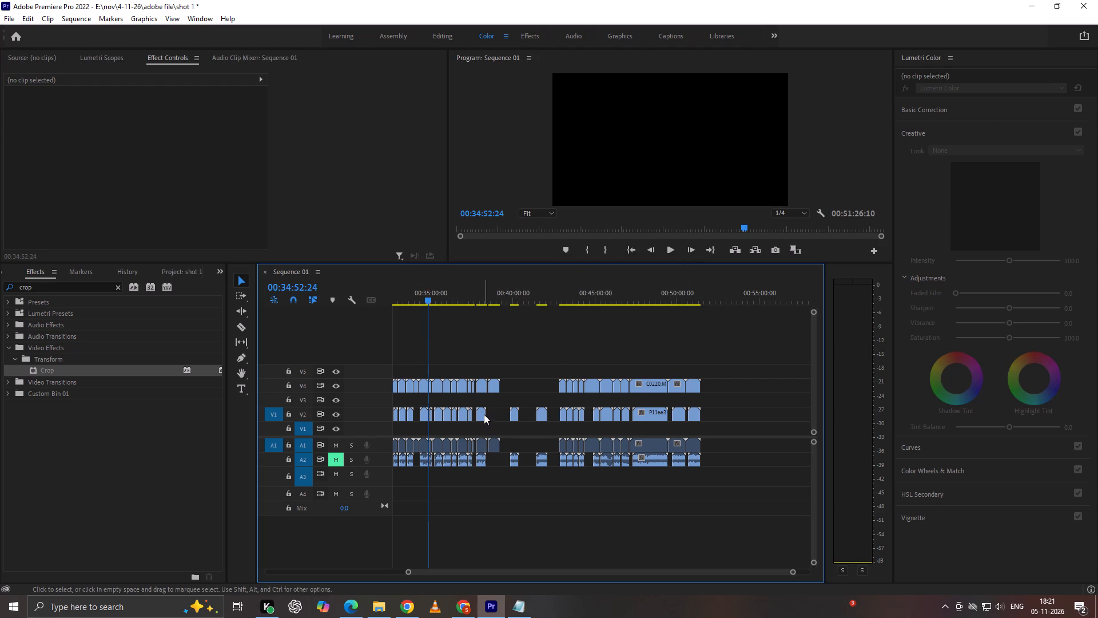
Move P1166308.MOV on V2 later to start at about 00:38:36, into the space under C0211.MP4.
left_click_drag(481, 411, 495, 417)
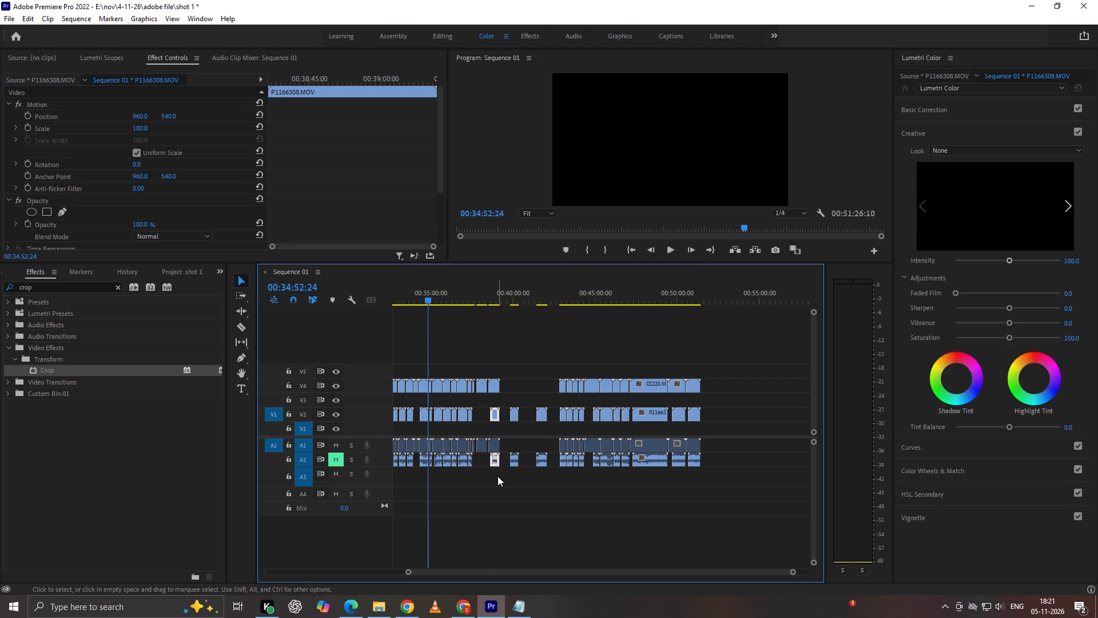
Move C0211.MP4 on V4 above the last V2 clip in the gap and synchronize the two by audio.
left_click_drag(496, 379, 541, 382)
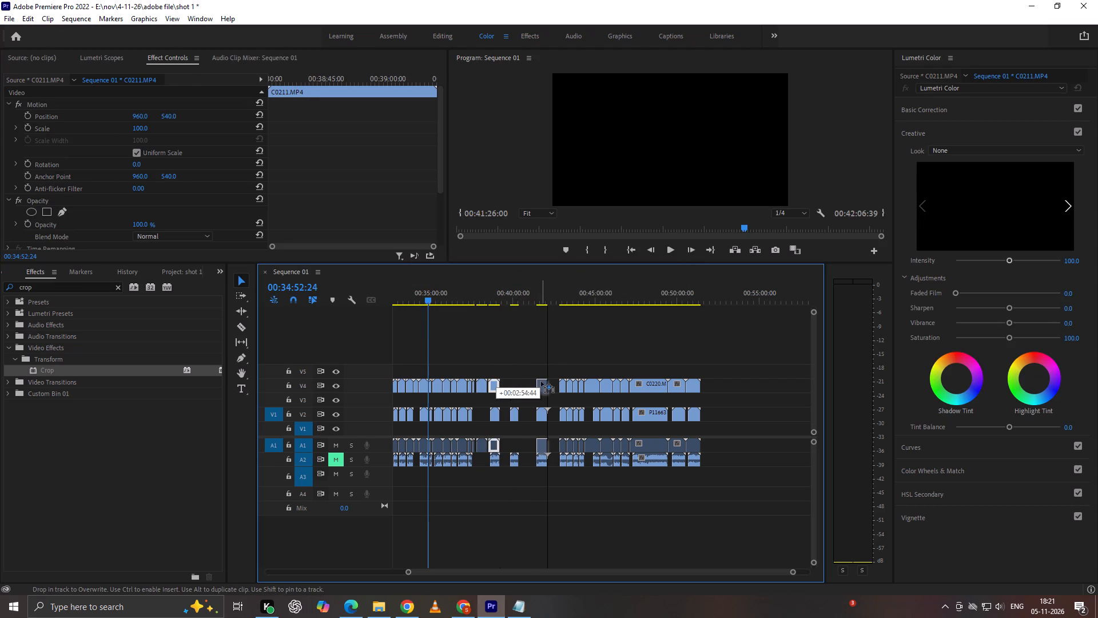
left_click_drag(541, 382, 542, 382)
left_click_drag(542, 486, 541, 445)
right_click(541, 445)
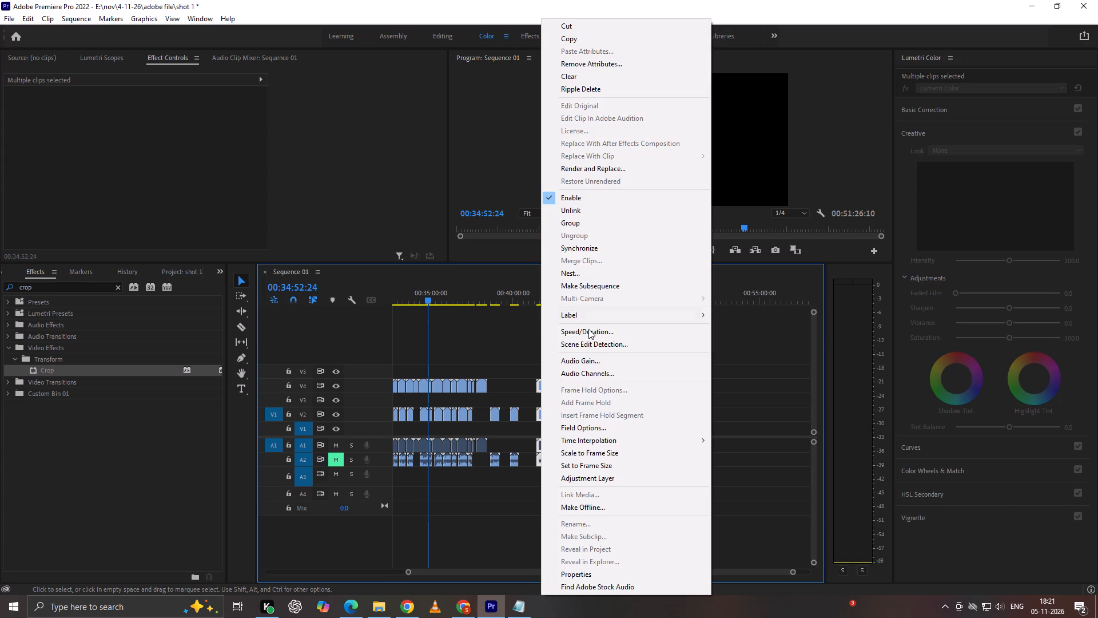
left_click(618, 246)
key("Return")
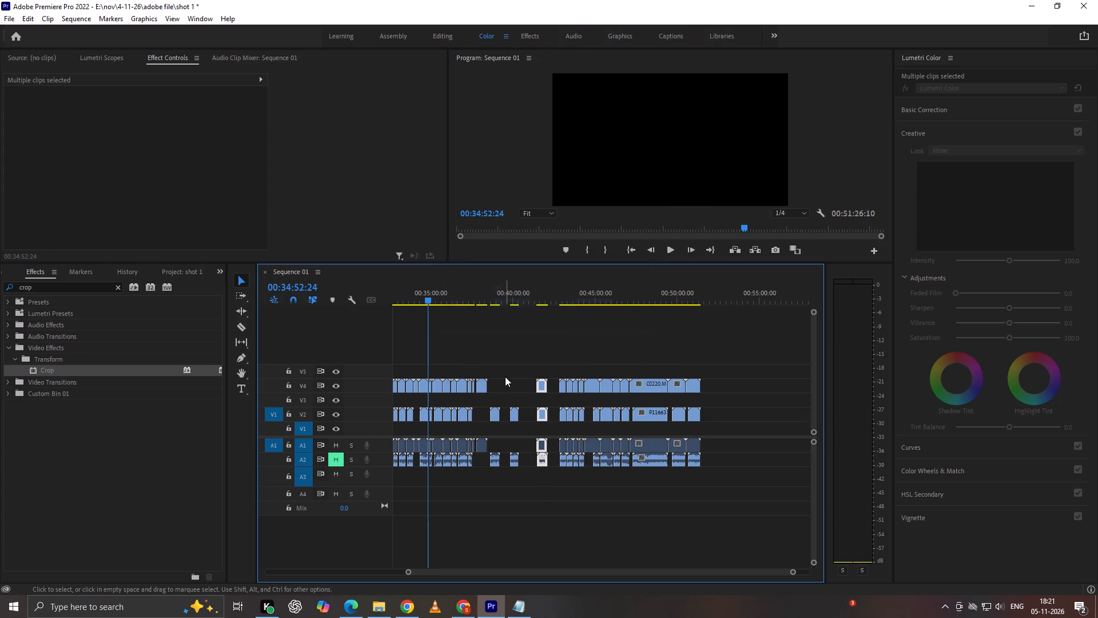
Move the last V4 clip before the gap above P1166309.MOV and synchronize the two by audio.
left_click_drag(482, 385, 517, 385)
left_click_drag(508, 491, 515, 438)
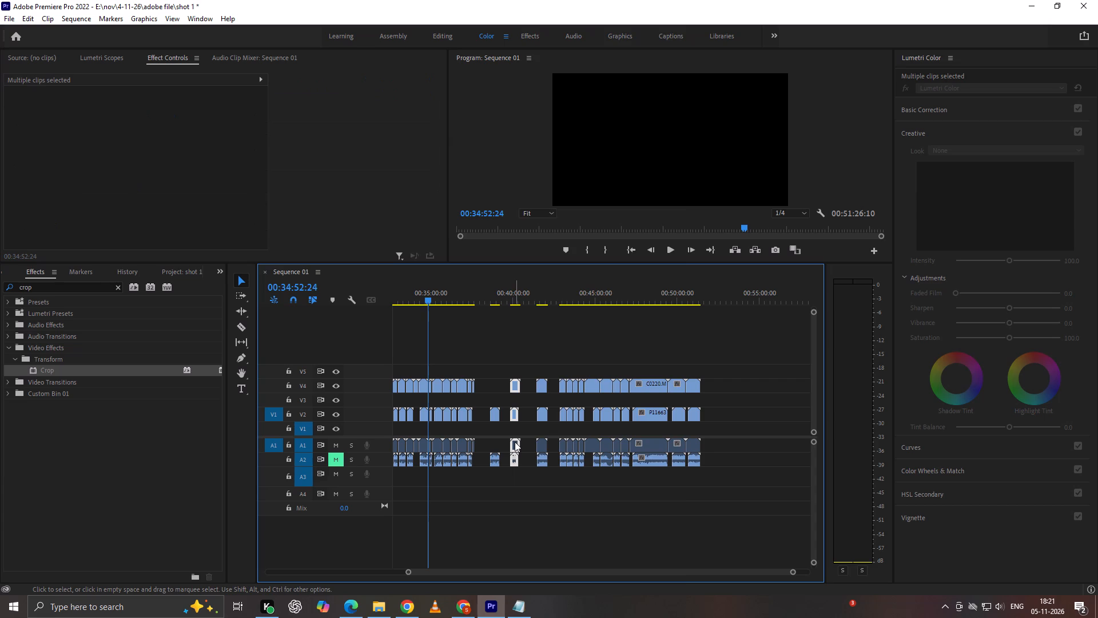
right_click(515, 442)
left_click(573, 248)
key("Return")
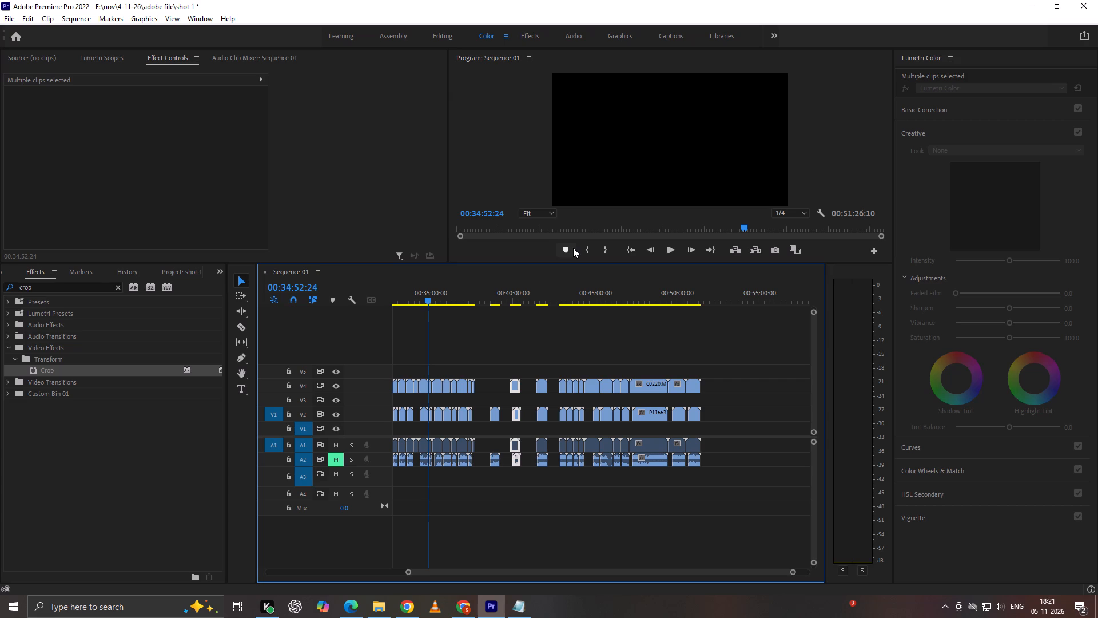
Save the project.
key("ctrl+s")
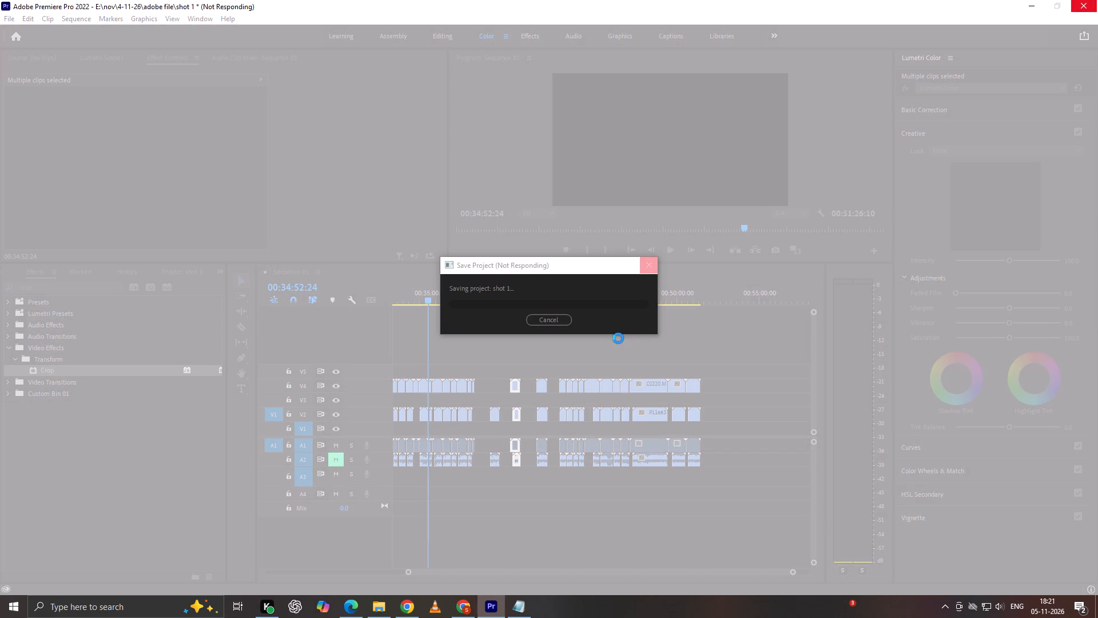
left_click(498, 278)
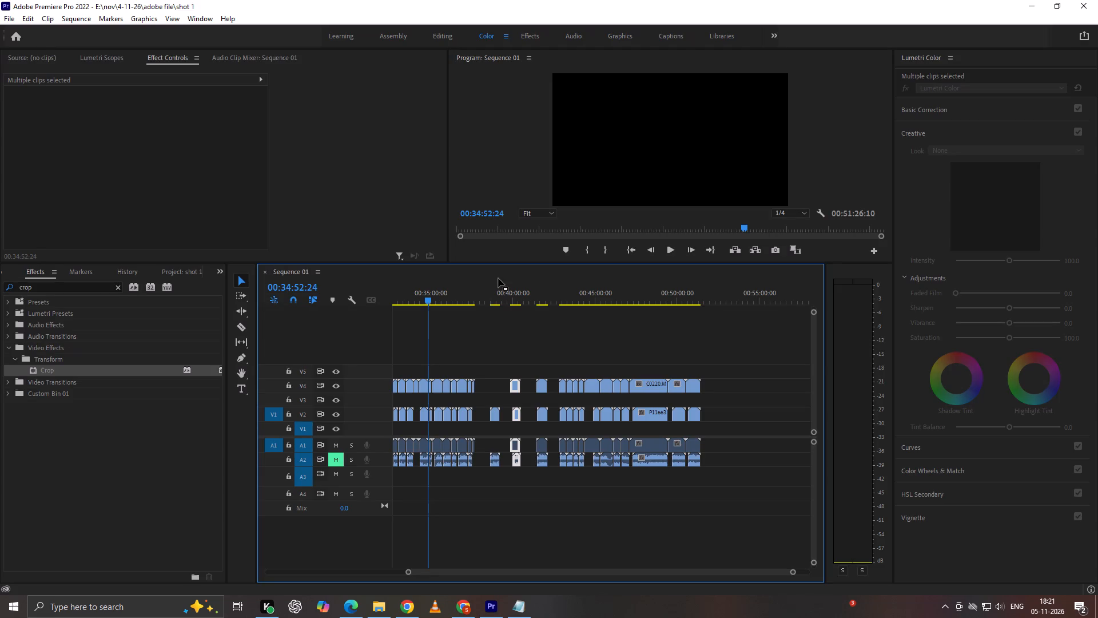
Delete the unpaired P1166308.MOV clip from V2, together with its linked audio.
left_click(481, 294)
scroll(498, 441, "up", 11)
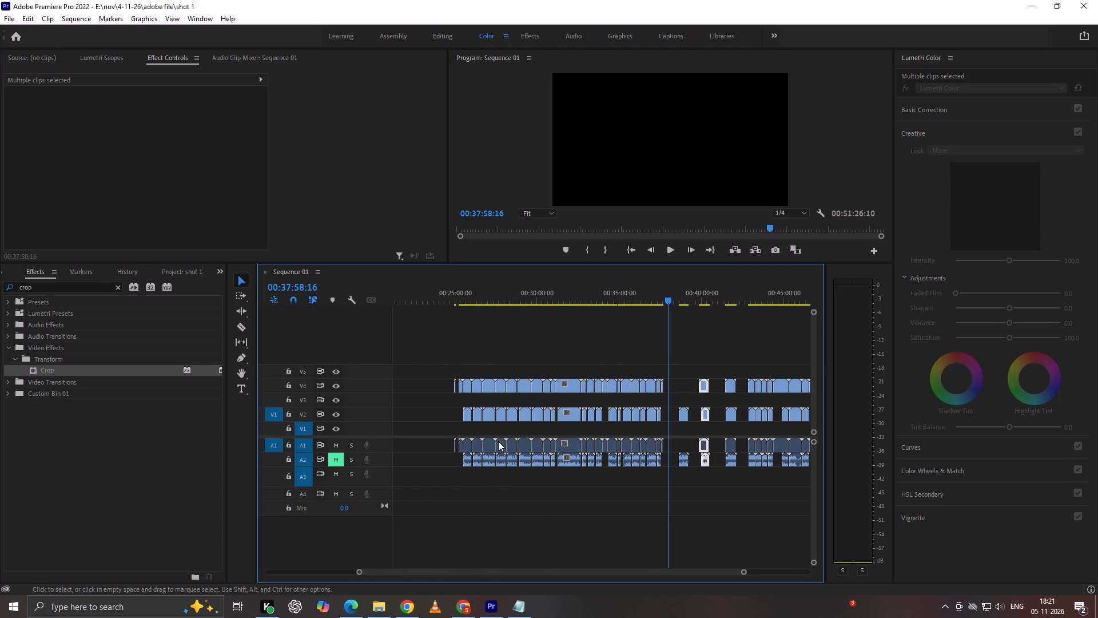
scroll(498, 441, "down", 7)
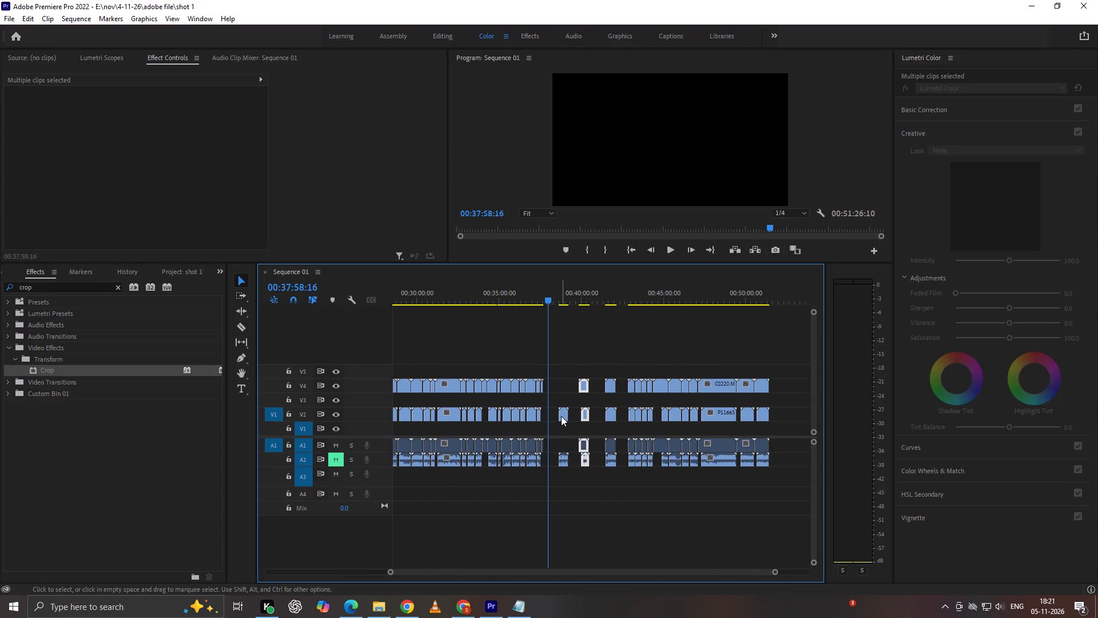
left_click(561, 416)
key("Delete")
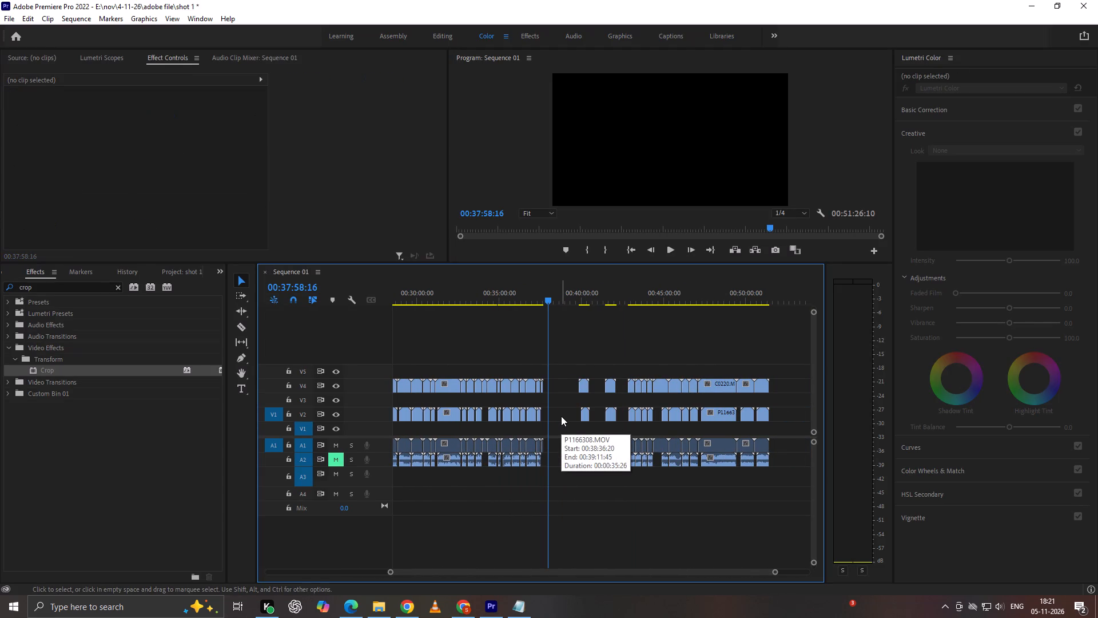
Ripple delete the empty gap where P1166308.MOV was removed, closing it across the tracks, and save the project.
left_click(566, 386)
key("Delete")
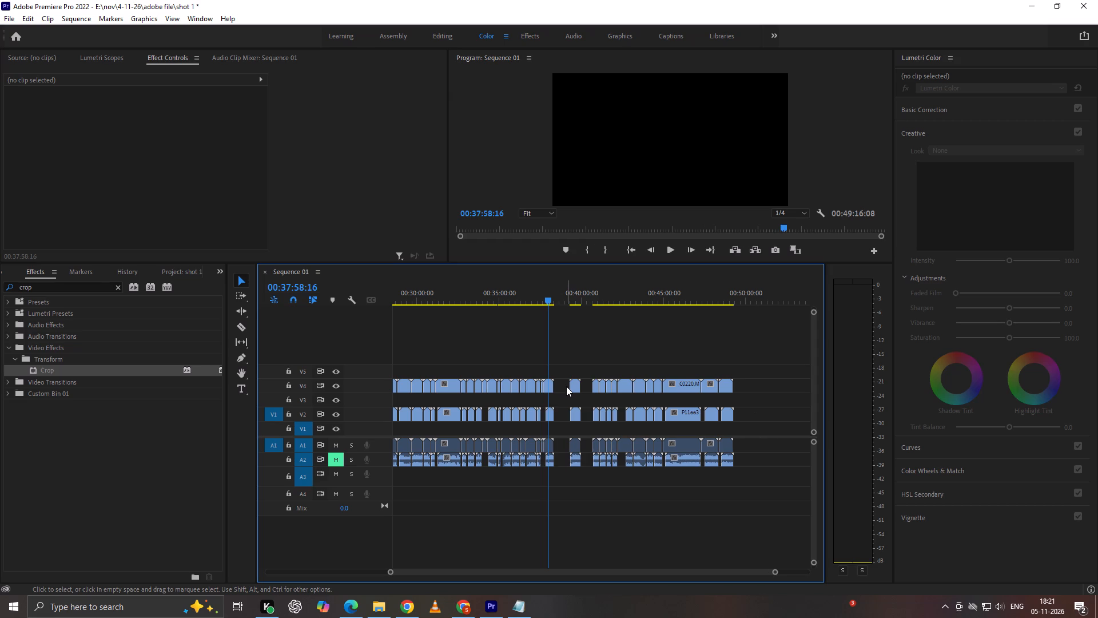
key("s")
Play the sequence from the start of C0186.MP4, the first V4 clip of this section, to check its picture and sound.
scroll(566, 386, "up", 8)
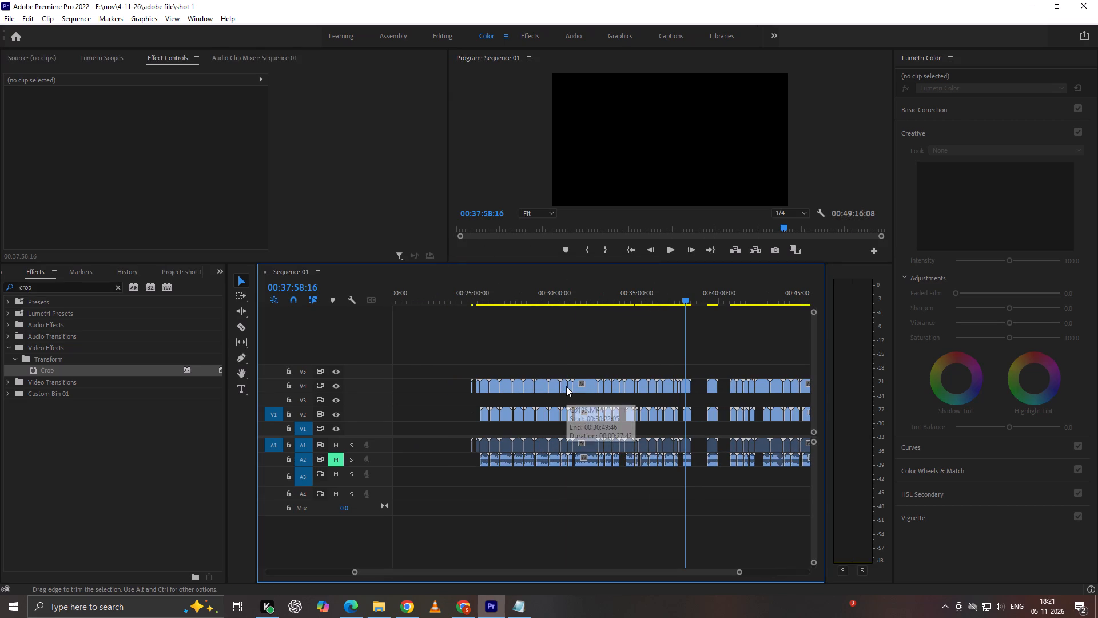
left_click(467, 296)
scroll(479, 423, "down", 1, "alt")
scroll(479, 423, "up", 17, "alt")
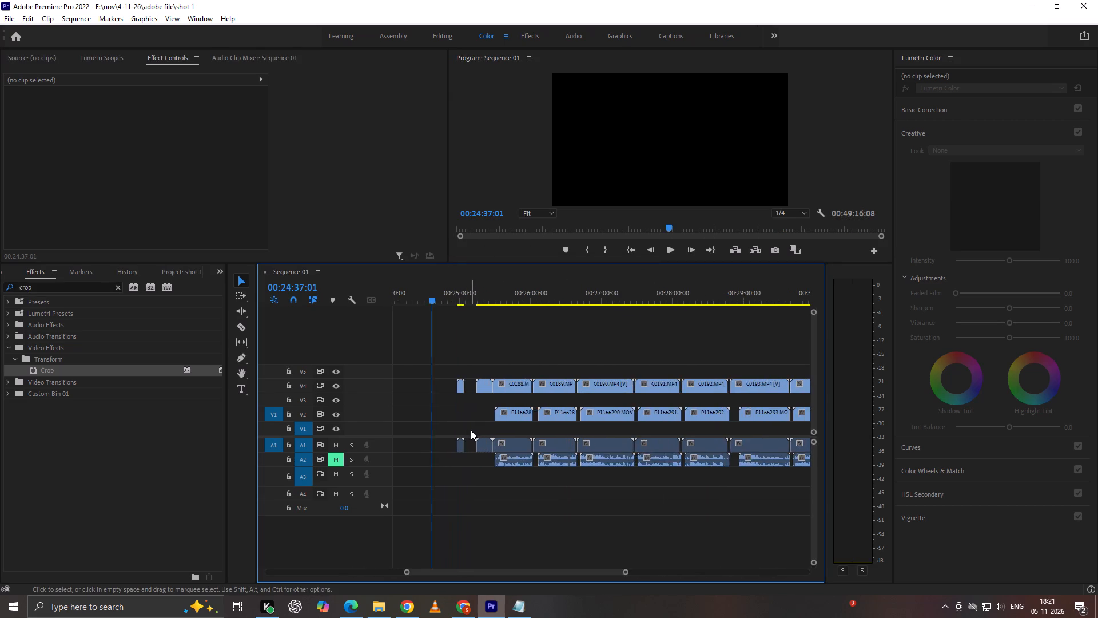
scroll(471, 430, "up", 3, "alt")
scroll(472, 434, "up", 5)
left_click(527, 297)
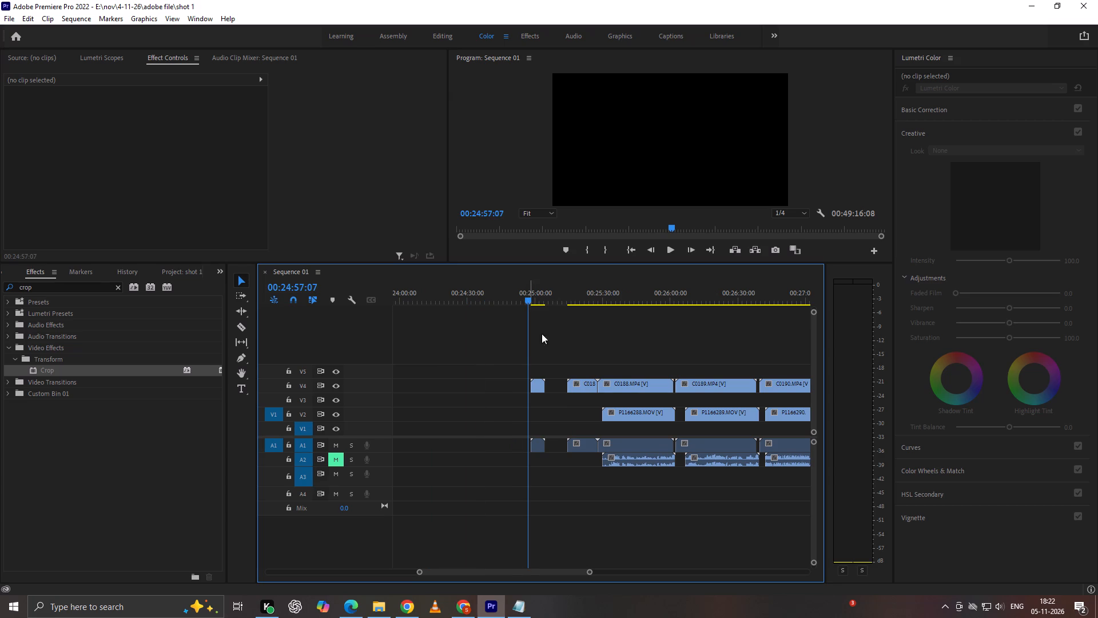
left_click(550, 344)
key("space")
scroll(555, 371, "up", 5, "alt")
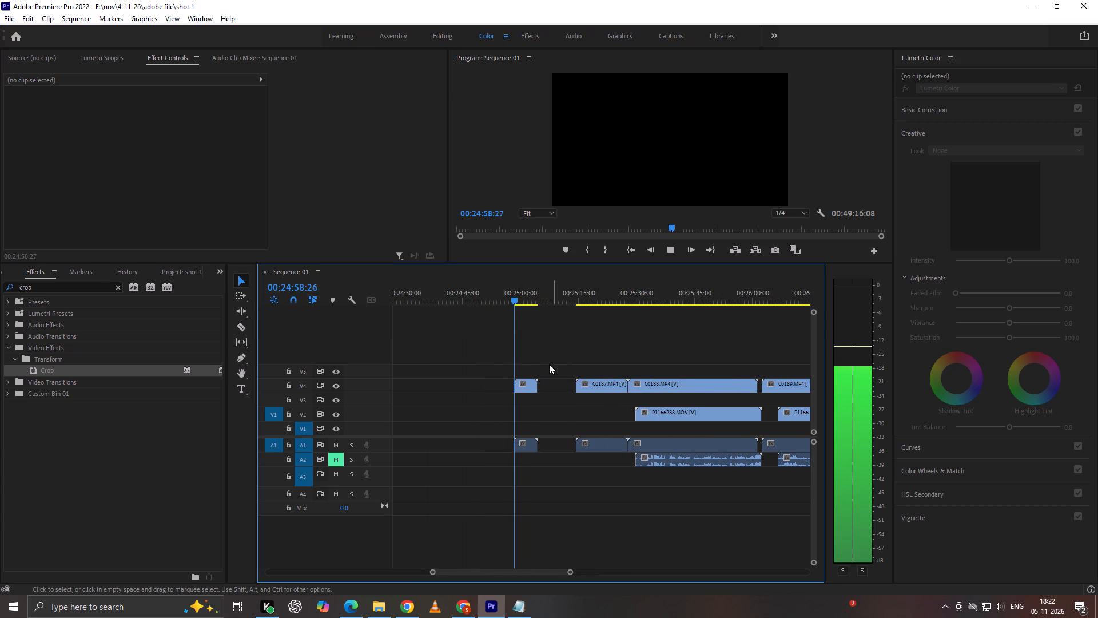
key("space")
key("space")
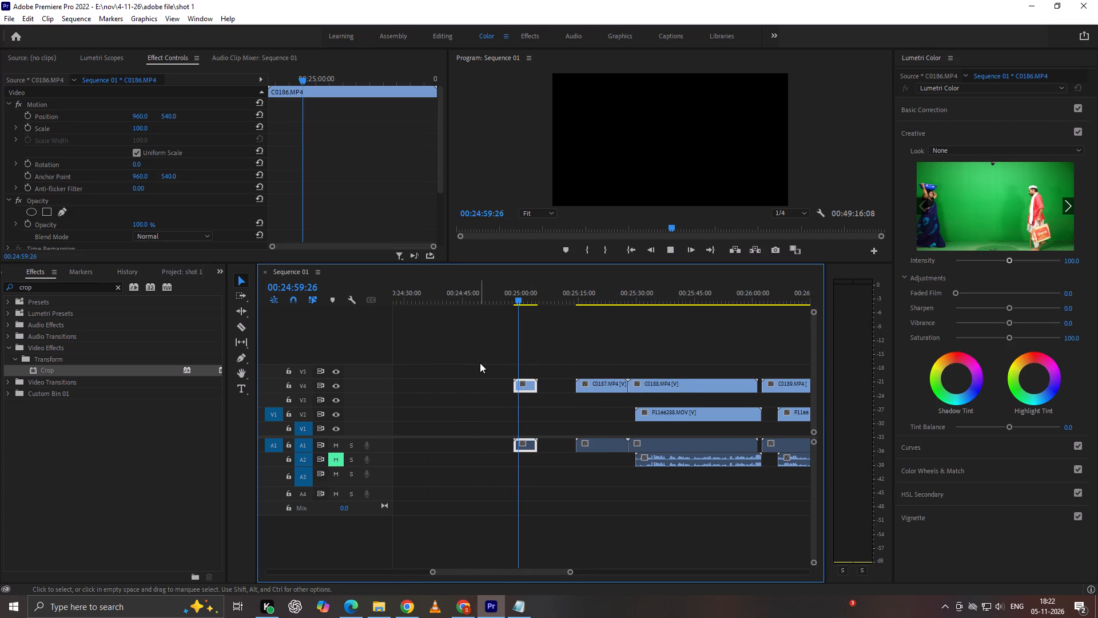
key("space")
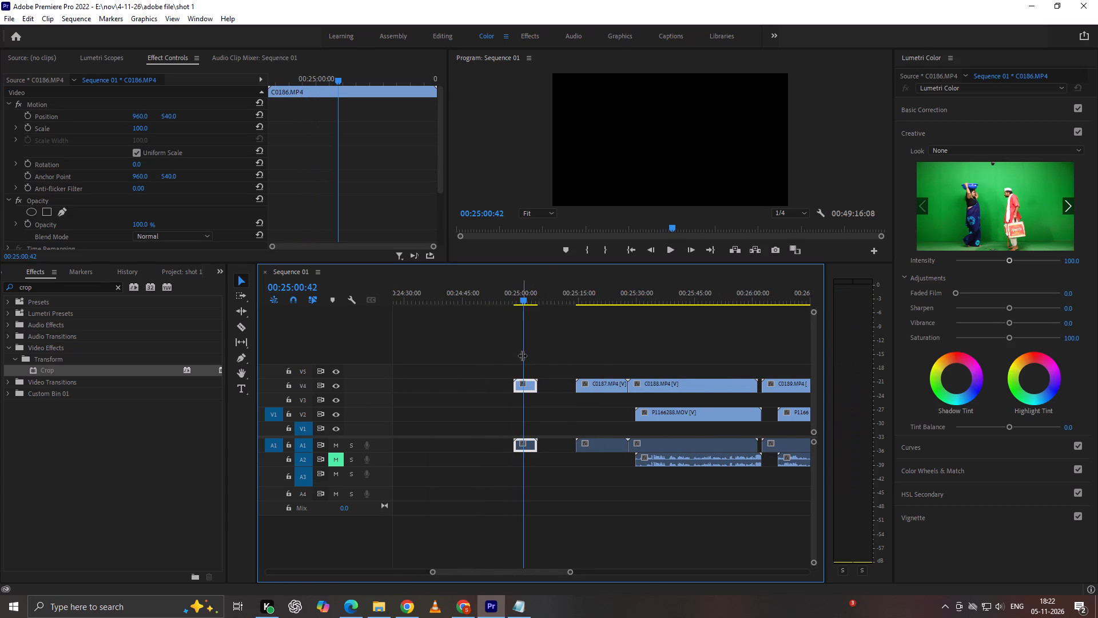
Save and reload the shot 1 project by closing it and reopening it from the recent projects.
key("ctrl+s")
left_click(497, 355)
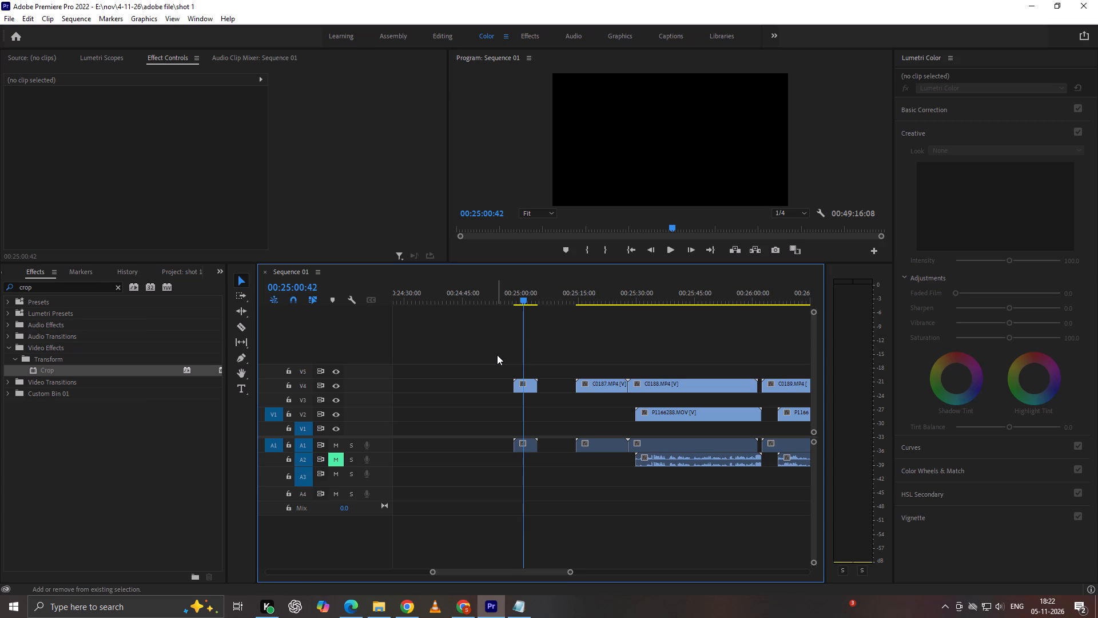
key("ctrl+shift+w")
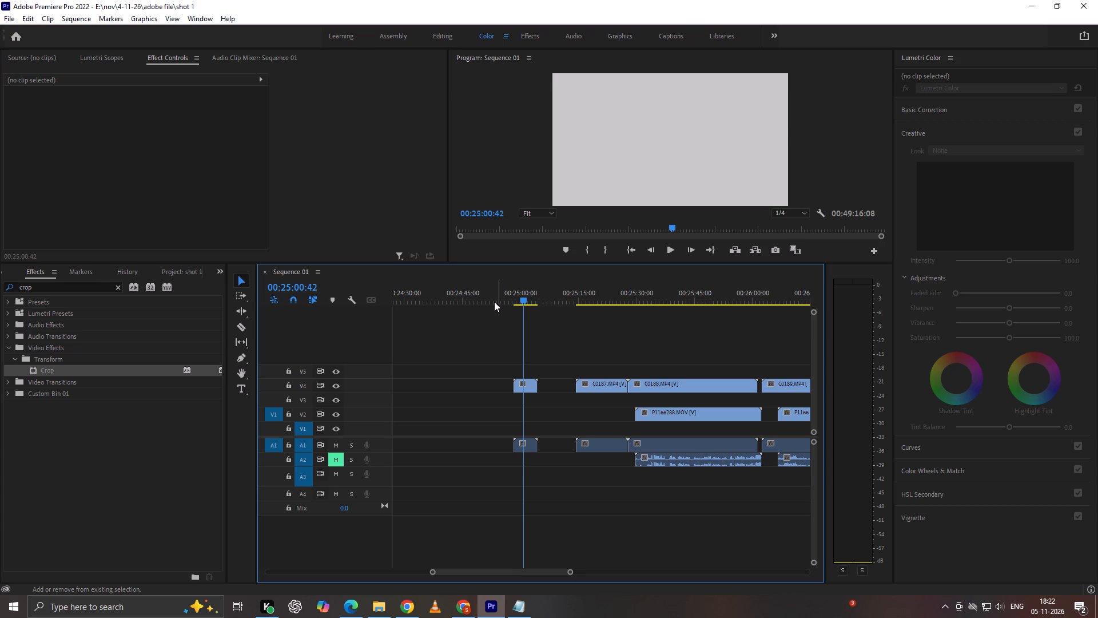
left_click(586, 355)
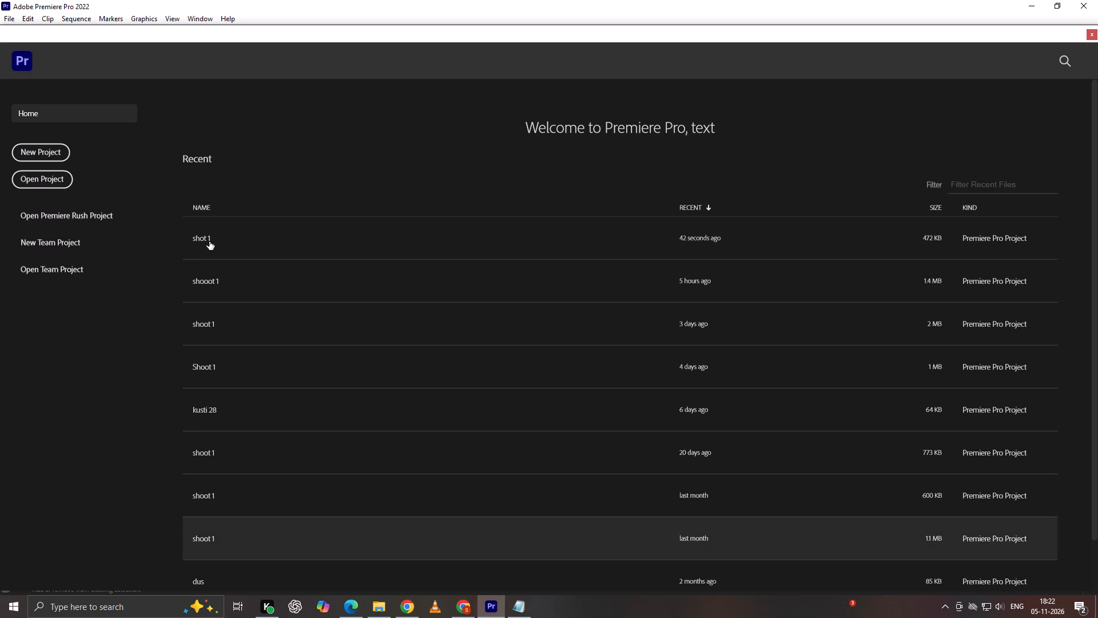
left_click(242, 250)
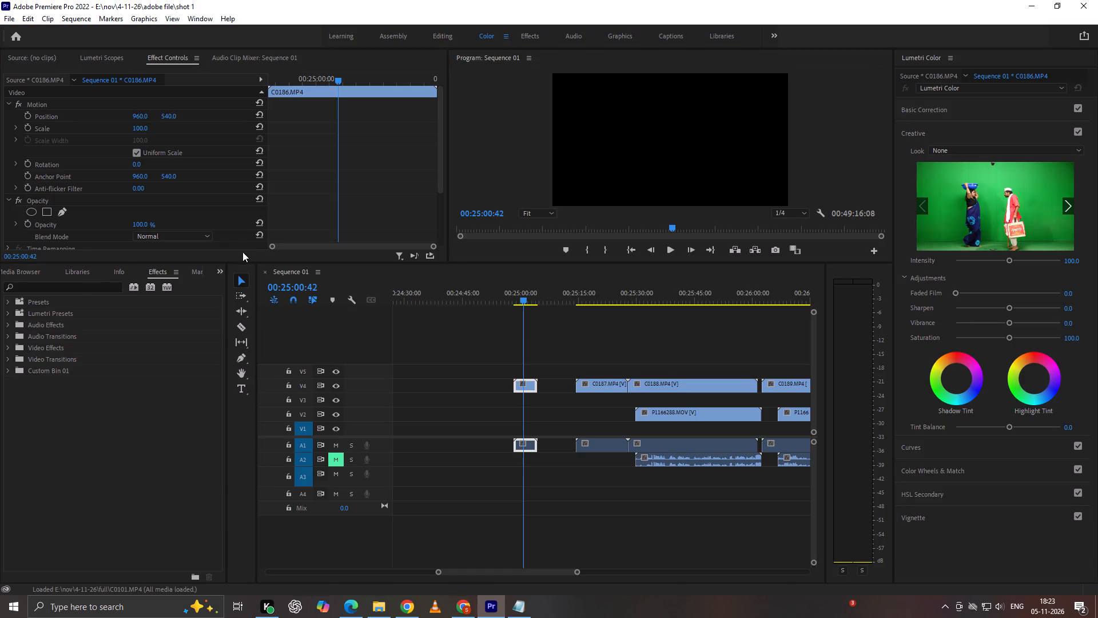
Move the playhead onto C0187.MP4 on V4 in Sequence 01 to check its picture.
left_click(573, 348)
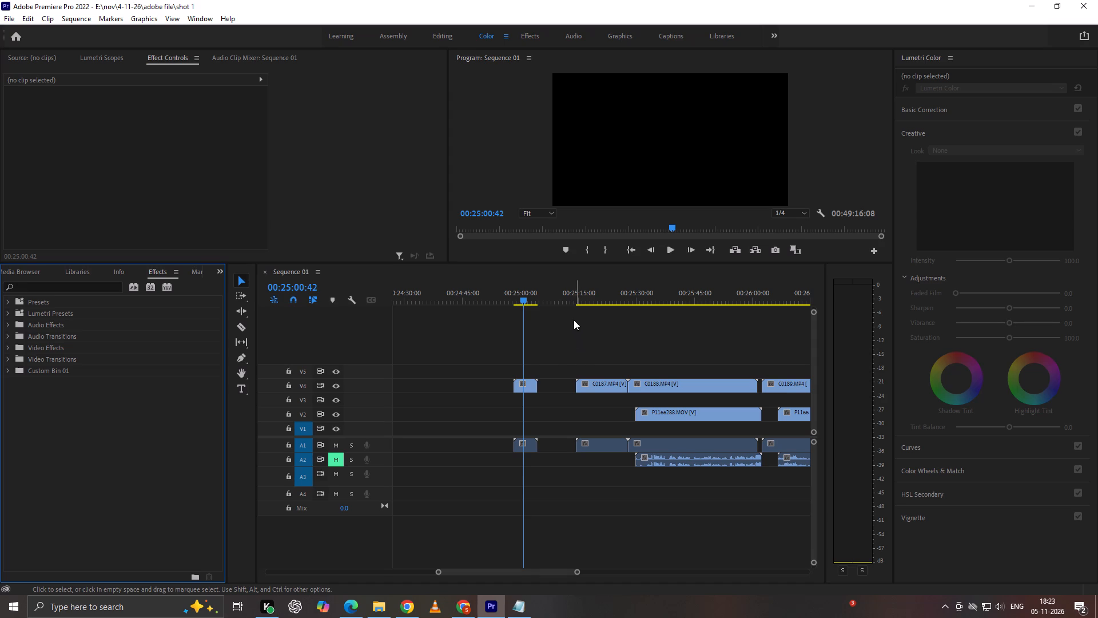
left_click(582, 296)
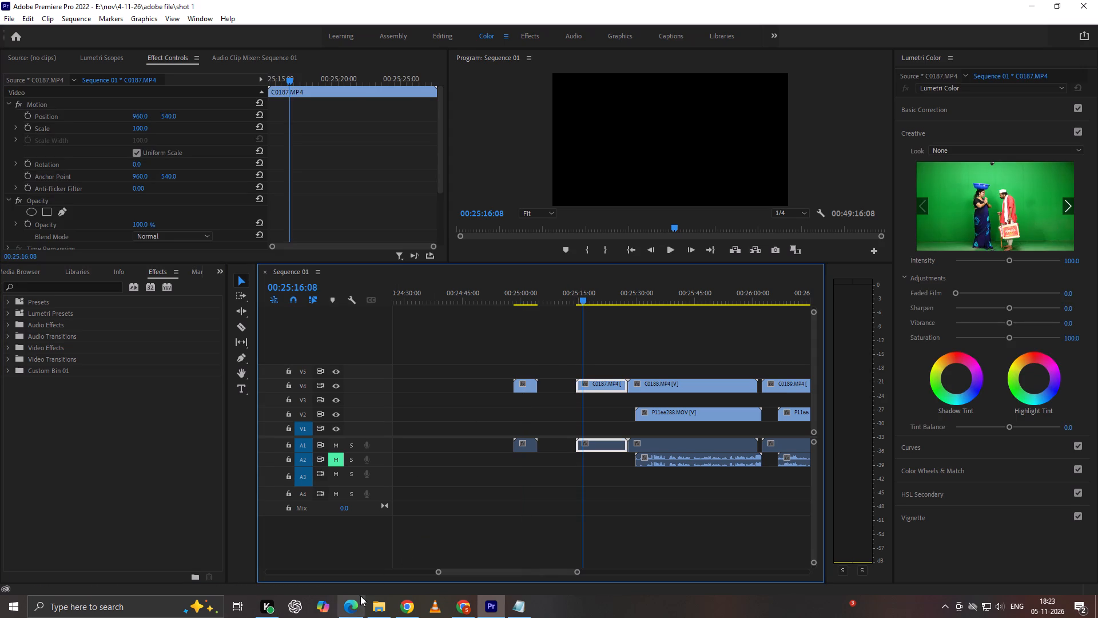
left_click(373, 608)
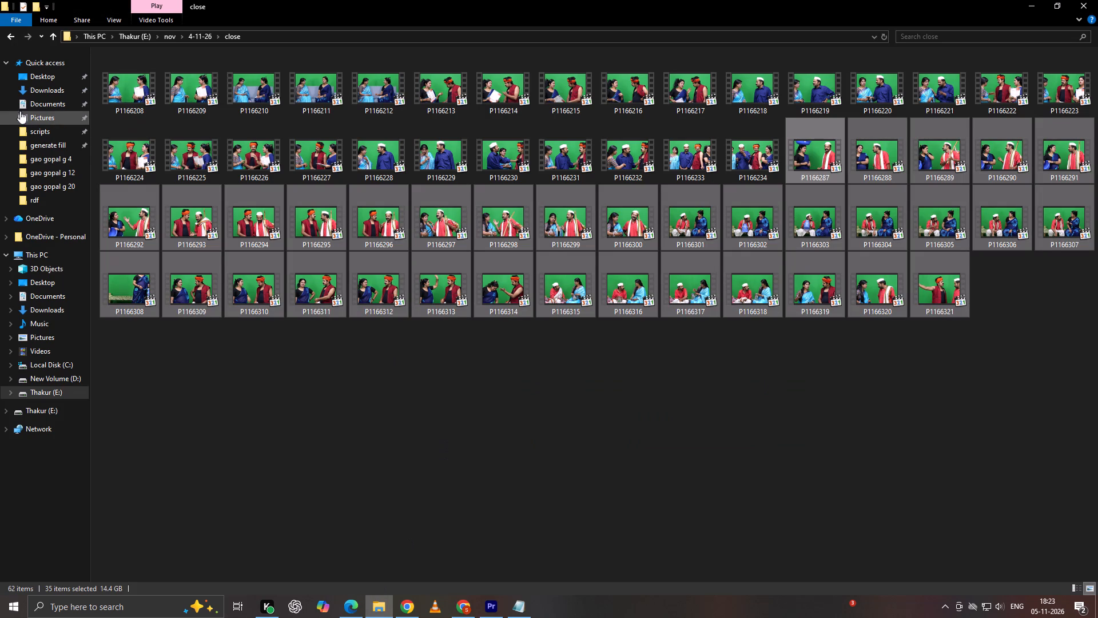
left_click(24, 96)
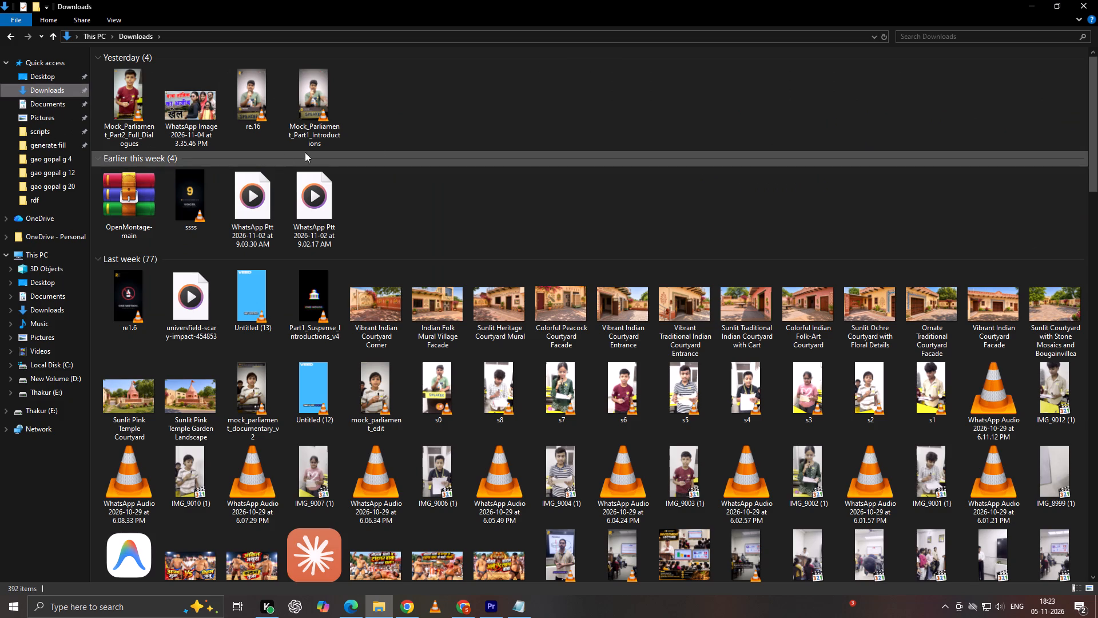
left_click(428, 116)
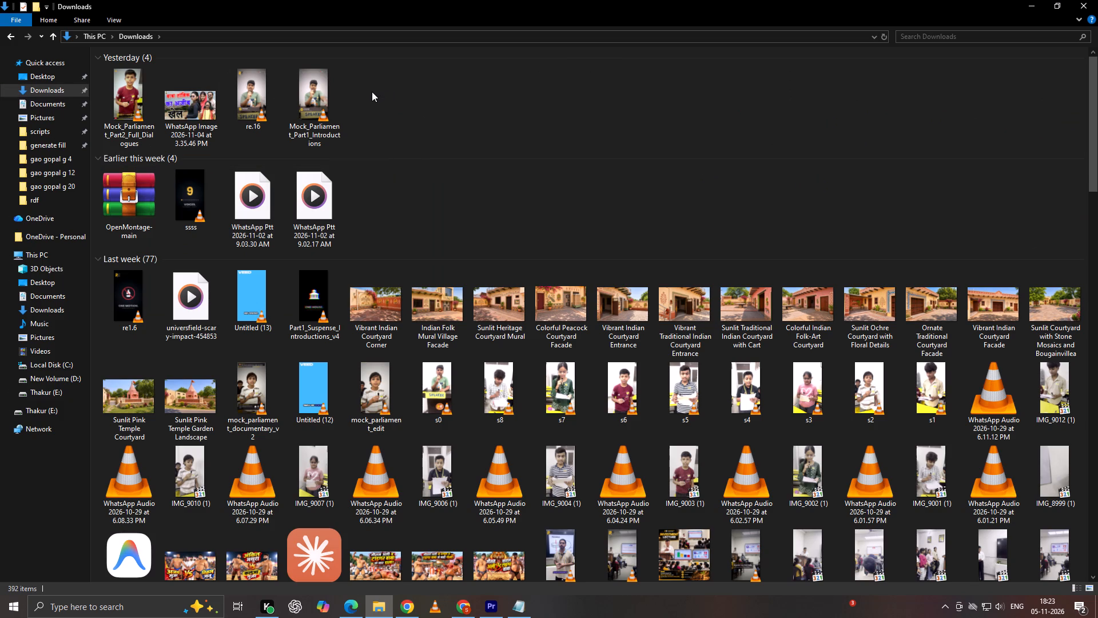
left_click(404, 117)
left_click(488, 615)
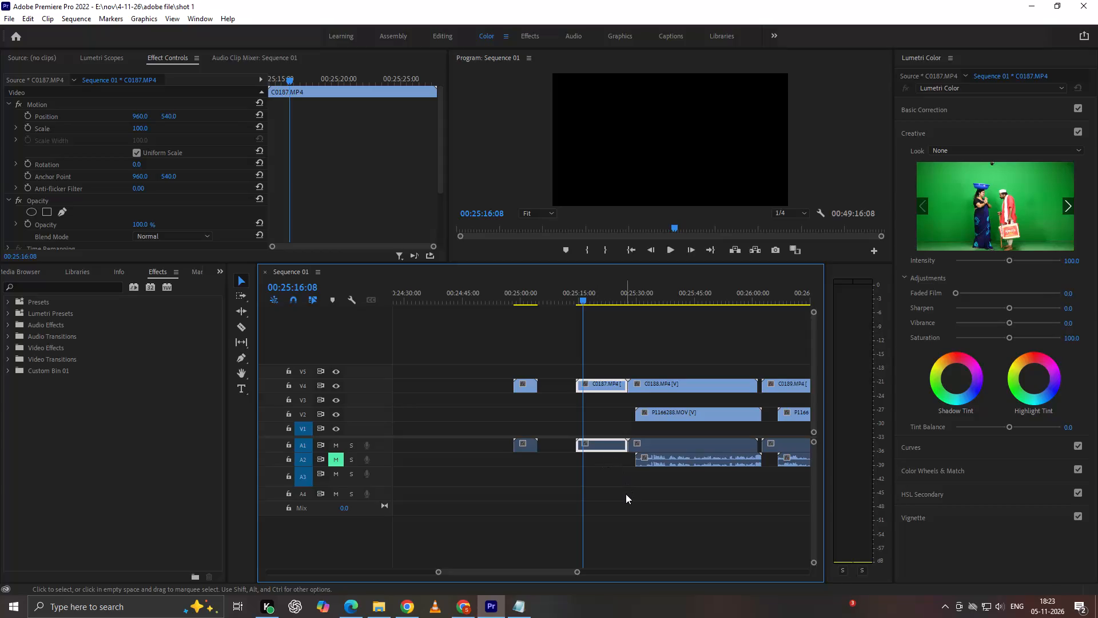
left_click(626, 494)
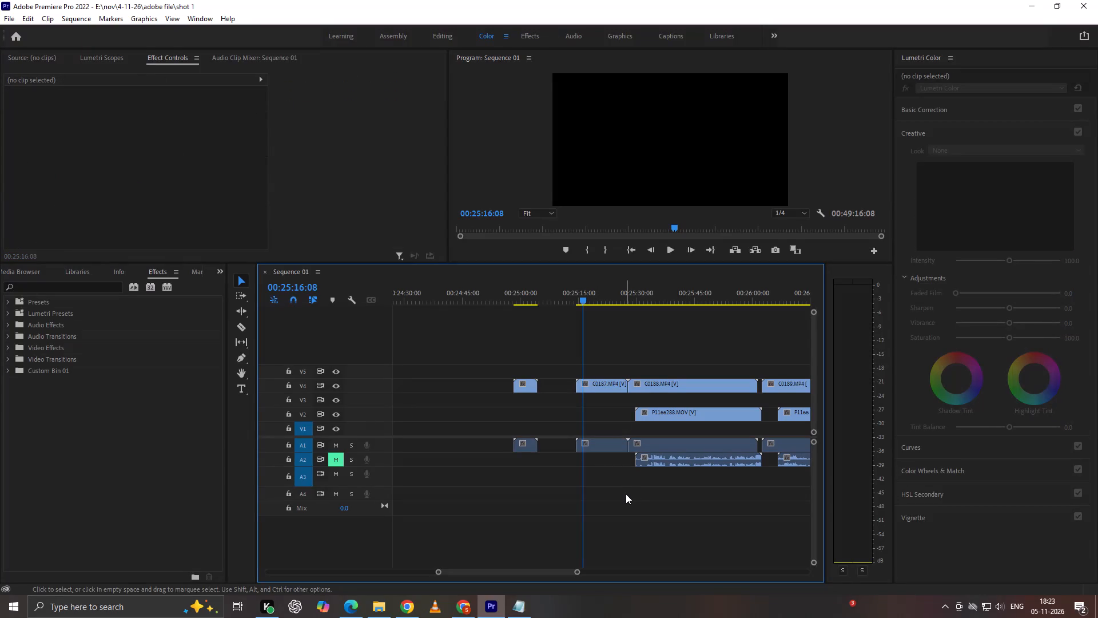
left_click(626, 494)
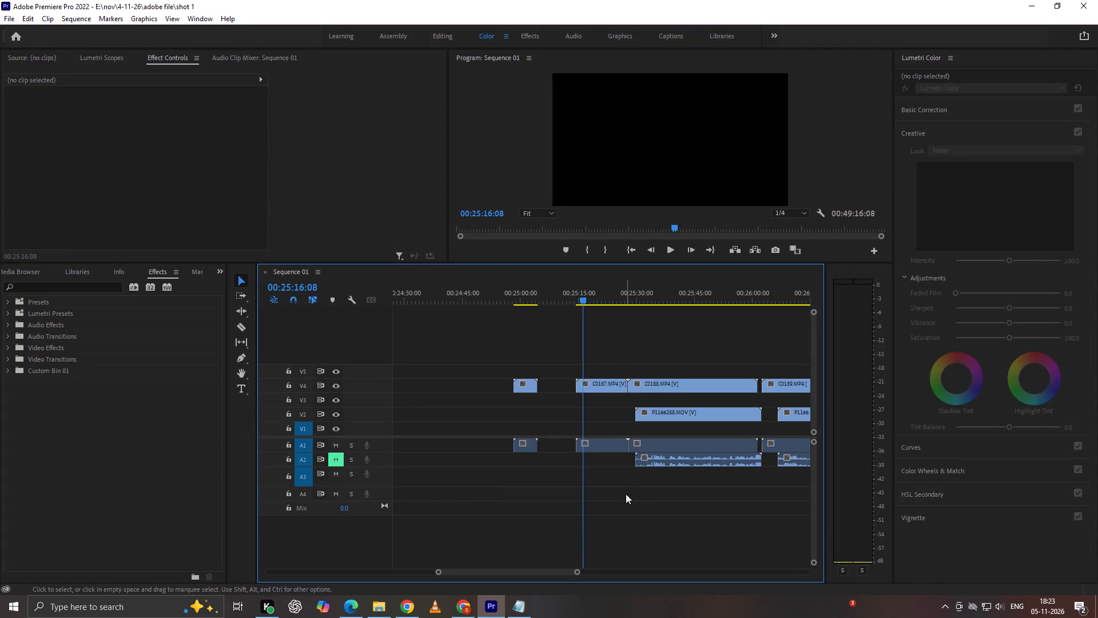